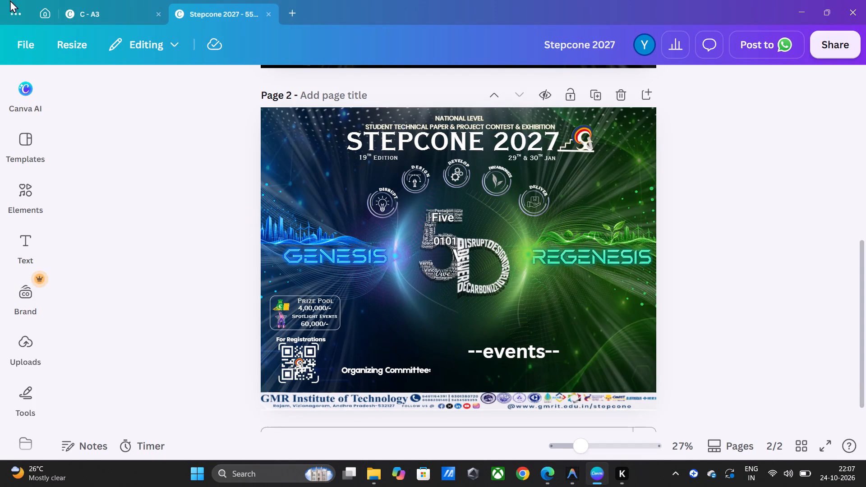
Close the open Stepcone 2027 design and the A3 birthday poster design.
left_click(106, 0)
left_click(102, 11)
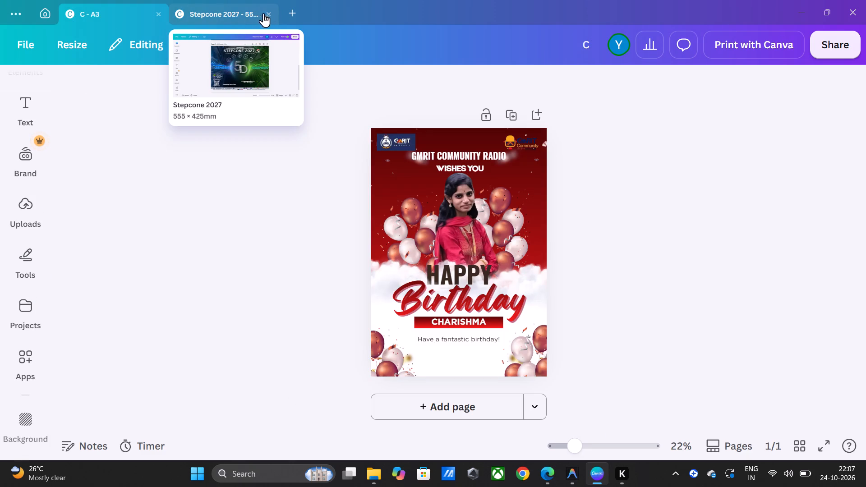
left_click(267, 11)
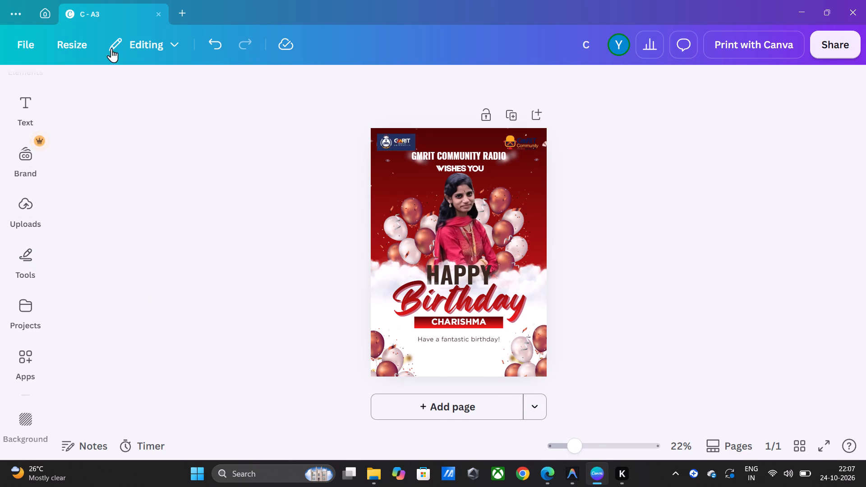
left_click(48, 9)
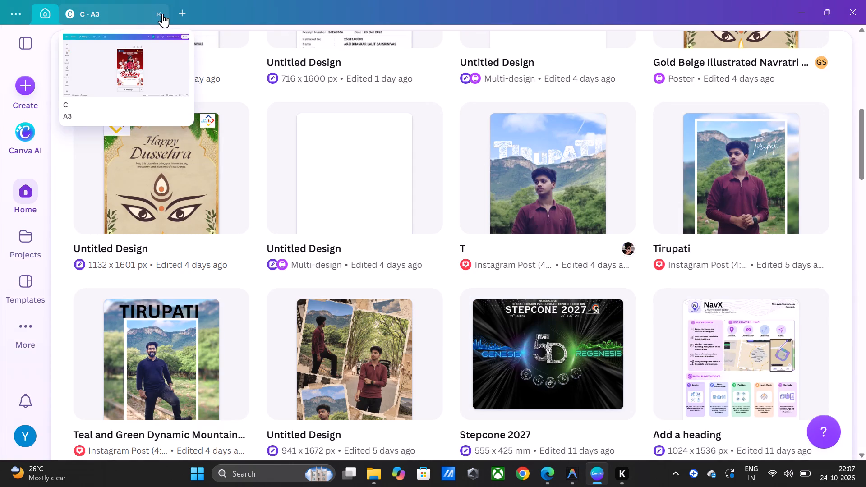
left_click(160, 14)
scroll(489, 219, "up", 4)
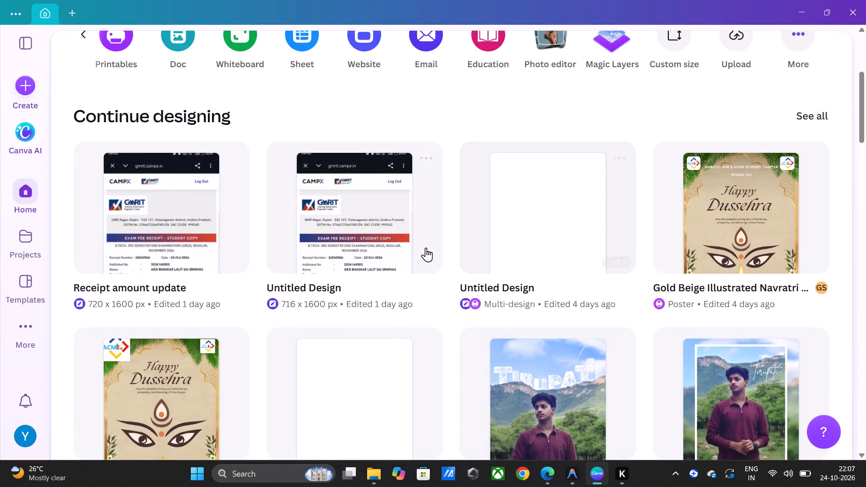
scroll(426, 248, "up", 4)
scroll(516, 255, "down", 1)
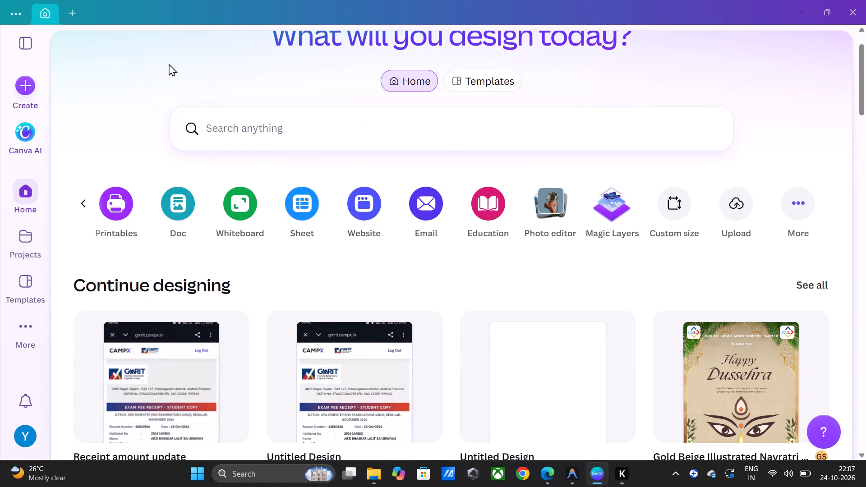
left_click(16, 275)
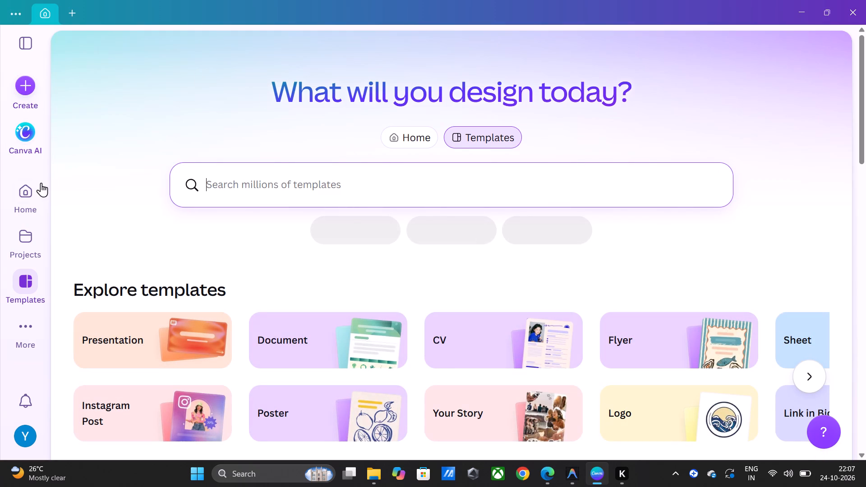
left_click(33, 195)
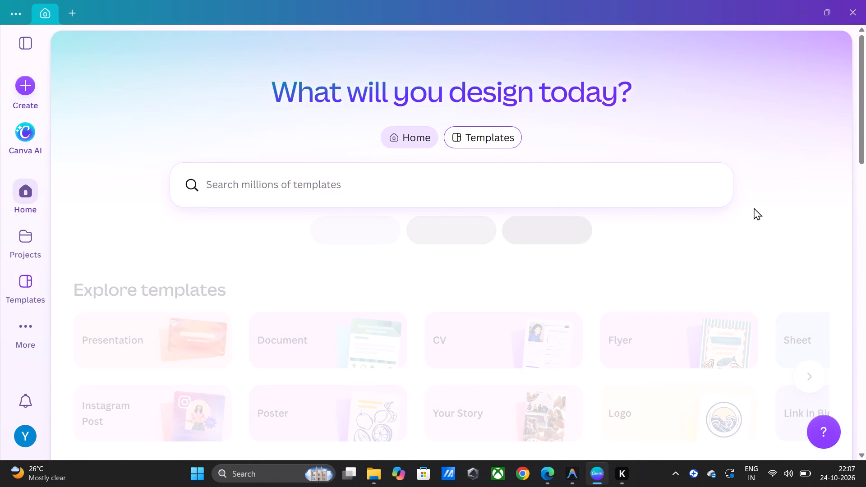
Find the A3 document format among the design types and create a blank A3 portrait document.
double_click(814, 258)
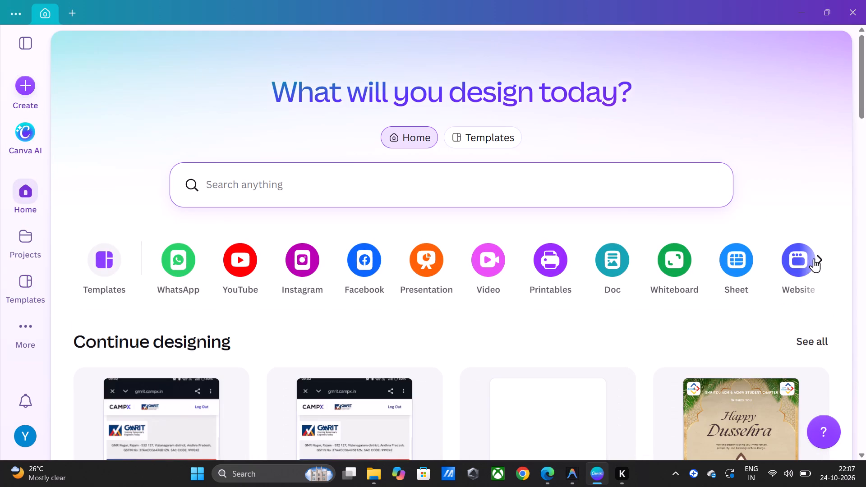
left_click(809, 258)
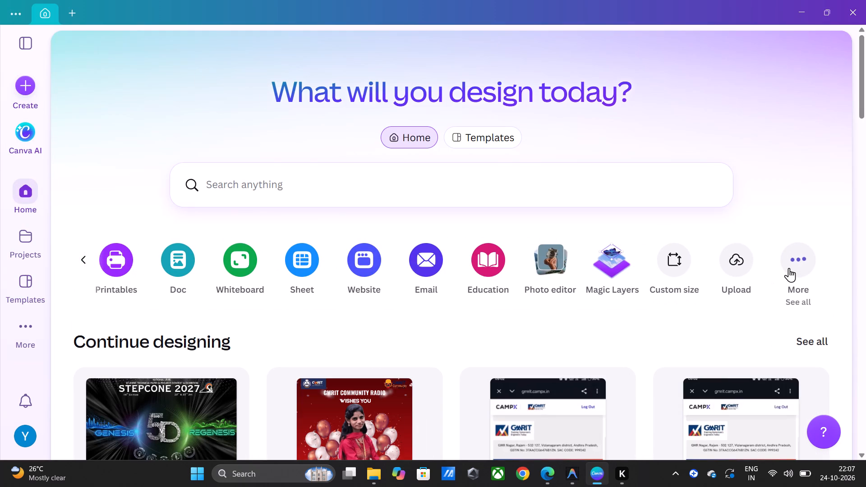
left_click(789, 268)
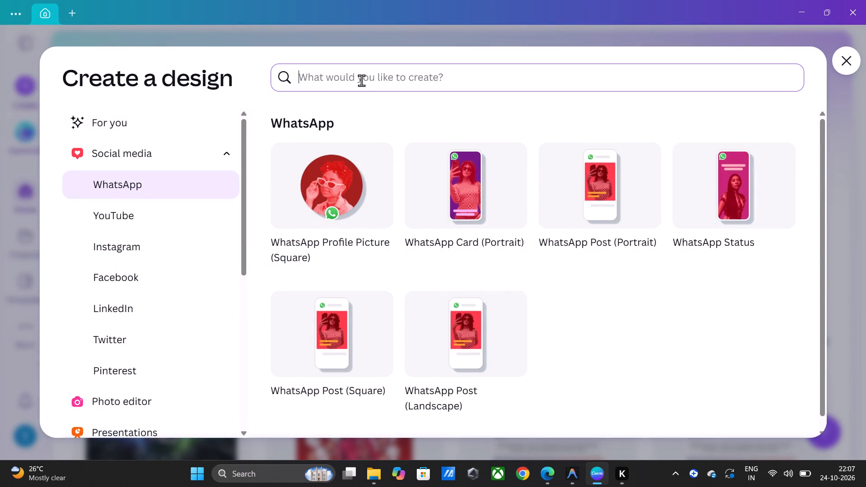
type("A3")
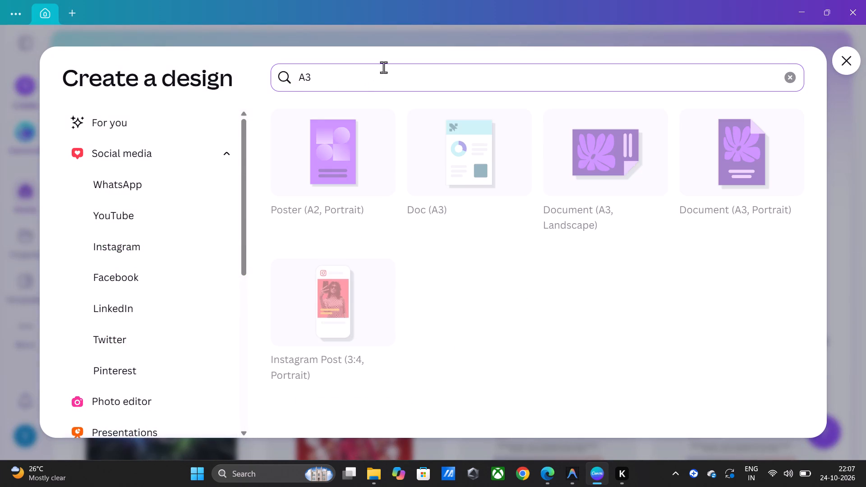
left_click(768, 152)
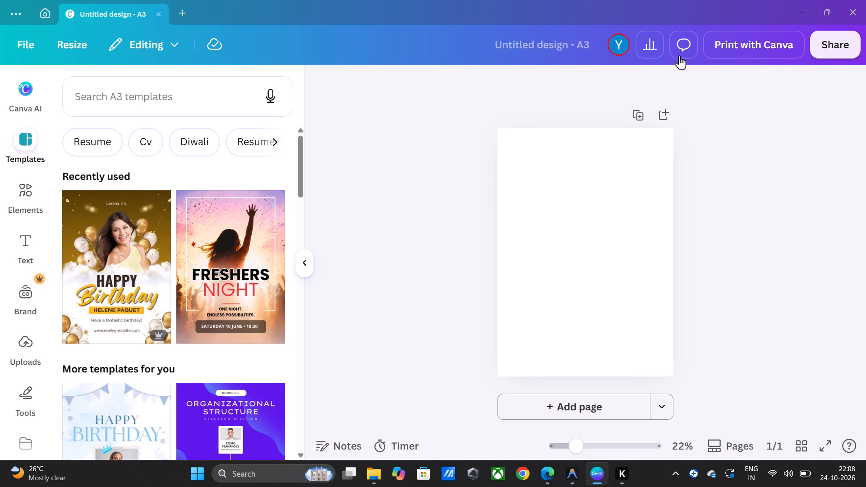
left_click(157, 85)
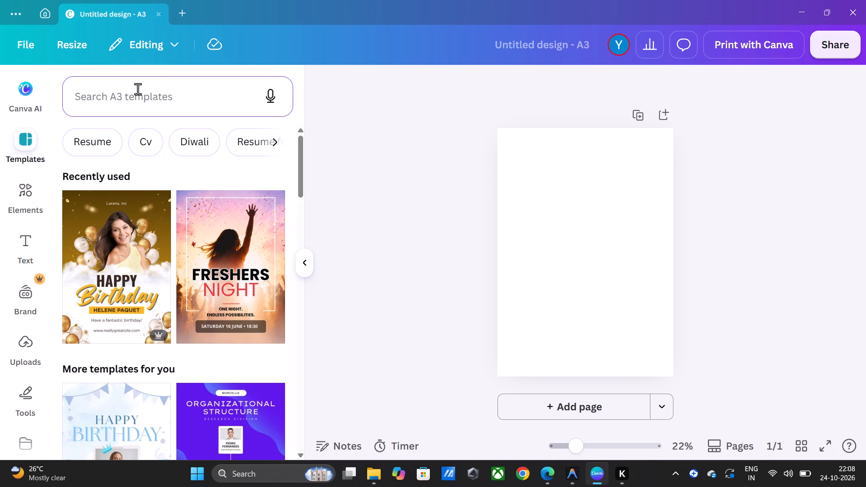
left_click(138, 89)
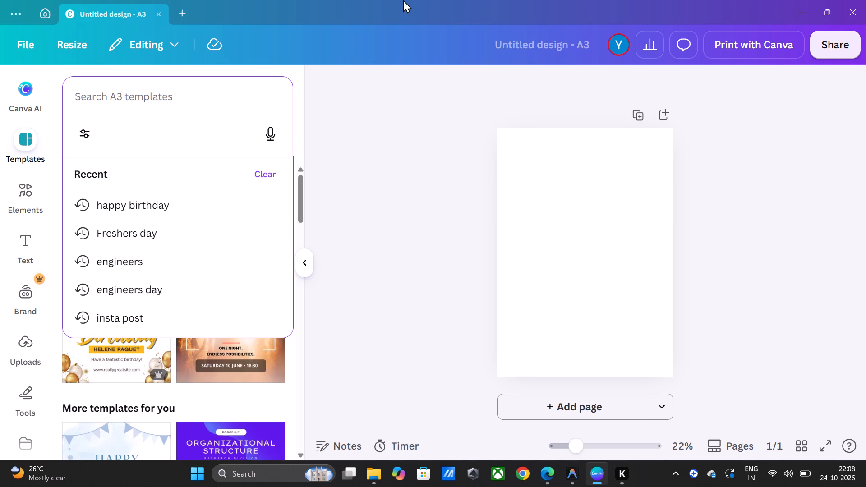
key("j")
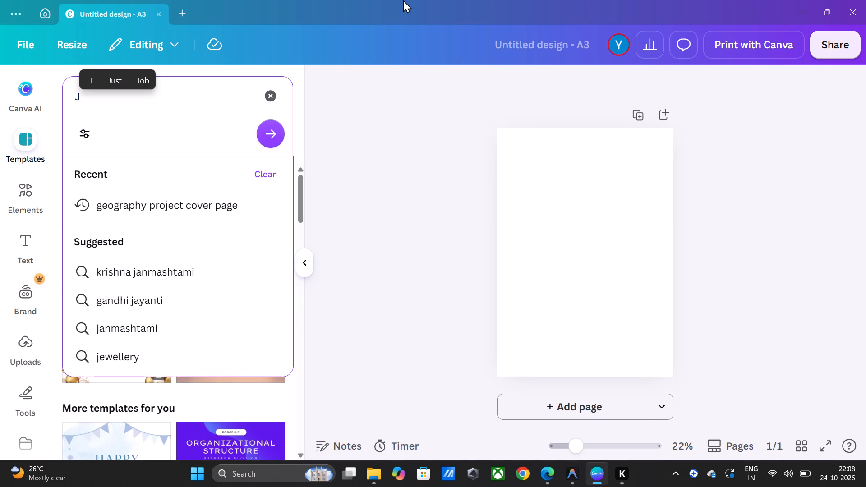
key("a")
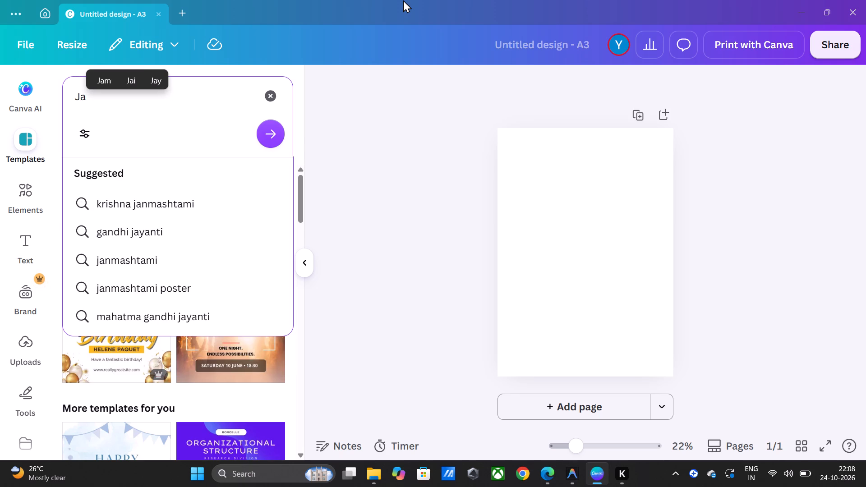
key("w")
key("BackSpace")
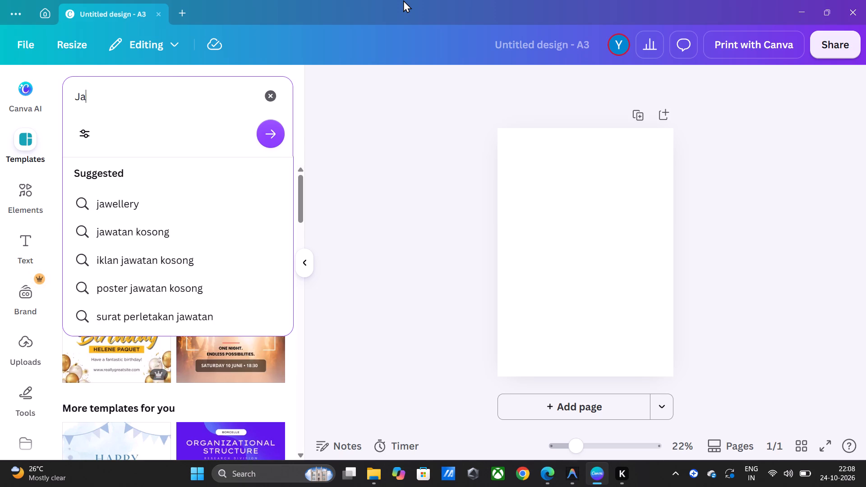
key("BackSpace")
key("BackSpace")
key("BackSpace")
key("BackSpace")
Search the A3 templates for "childrens day".
type("chik")
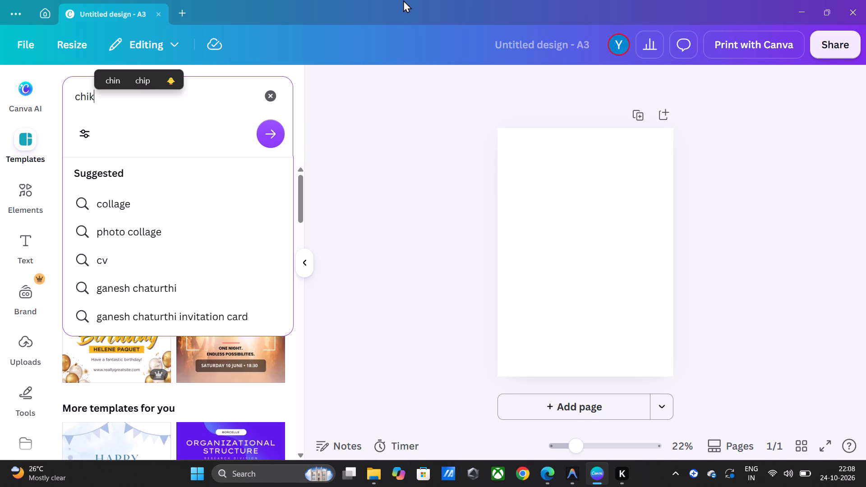
key("BackSpace")
key("l")
key("d")
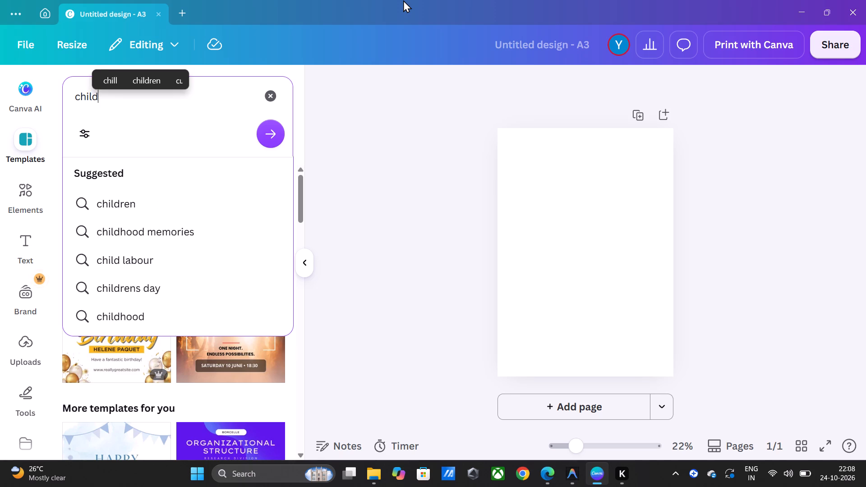
type("rens")
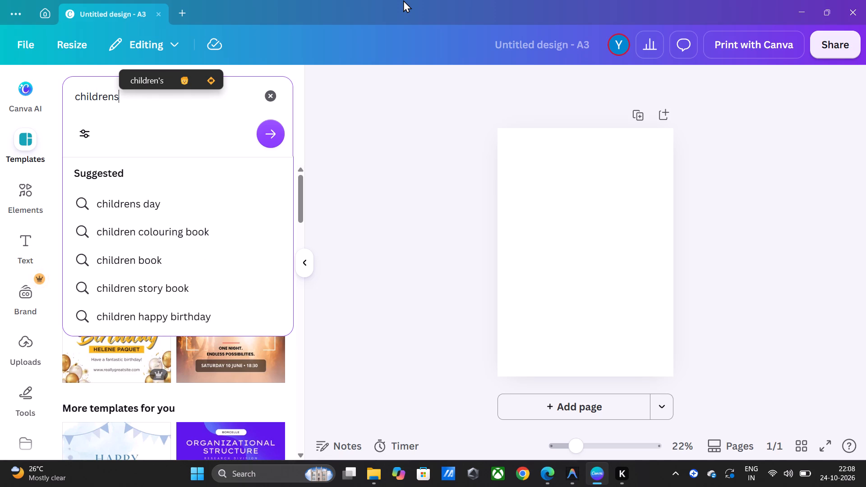
left_click(180, 204)
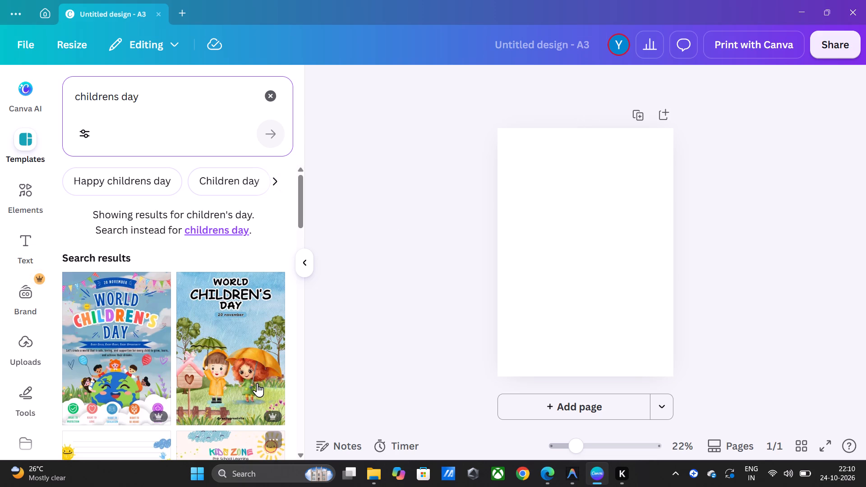
Browse the children's day templates for a suitable poster layout, and clear the template search.
scroll(219, 330, "down", 12)
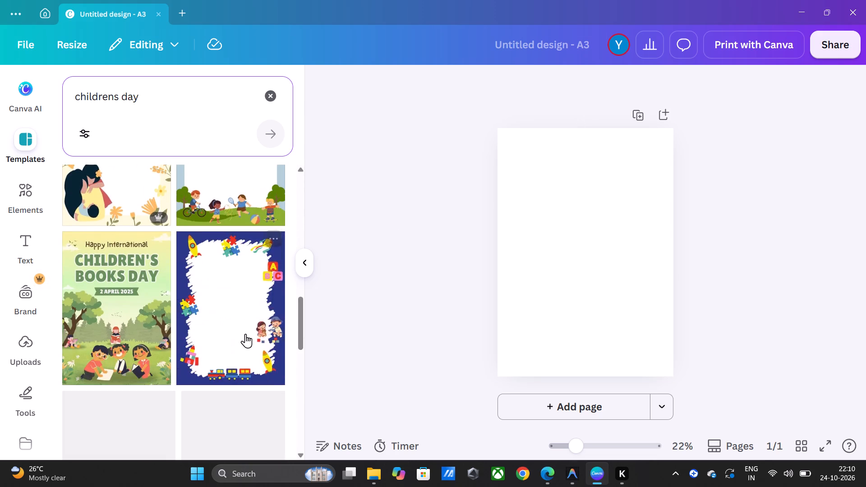
scroll(242, 335, "down", 3)
scroll(176, 289, "down", 6)
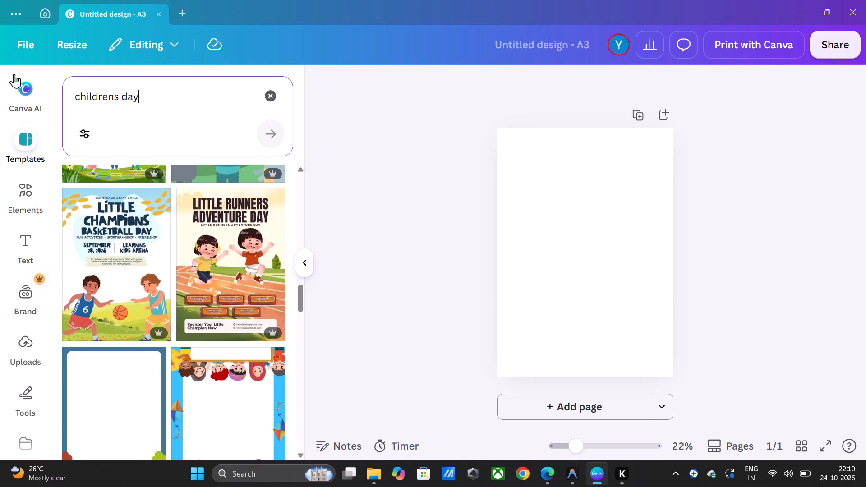
scroll(151, 314, "down", 10)
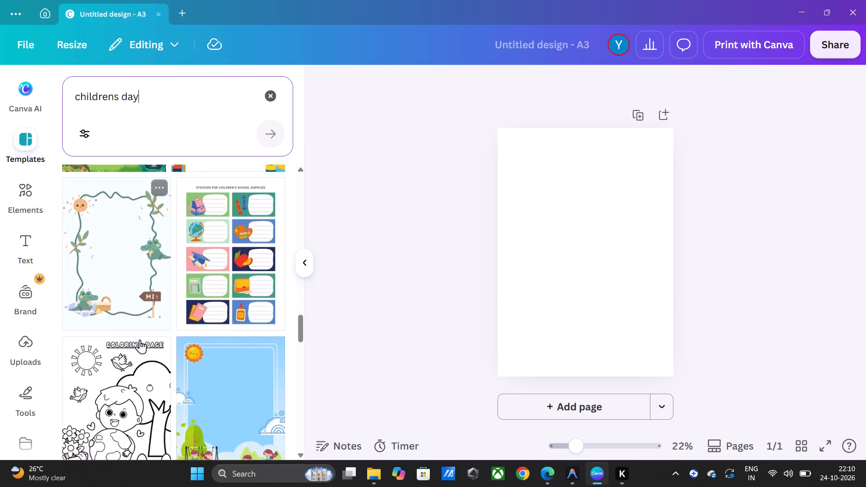
scroll(148, 317, "down", 9)
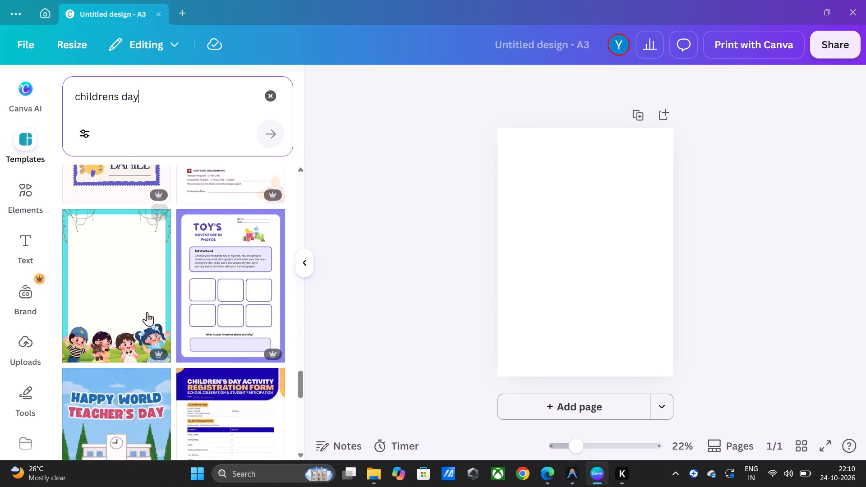
left_click(267, 88)
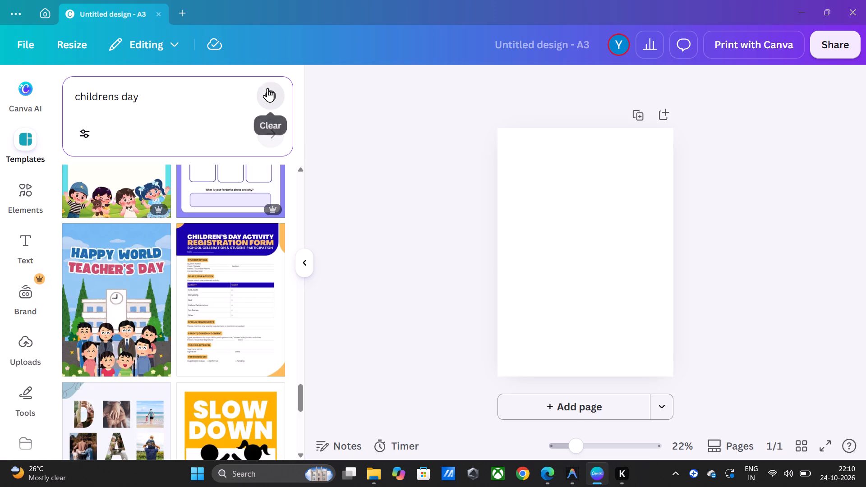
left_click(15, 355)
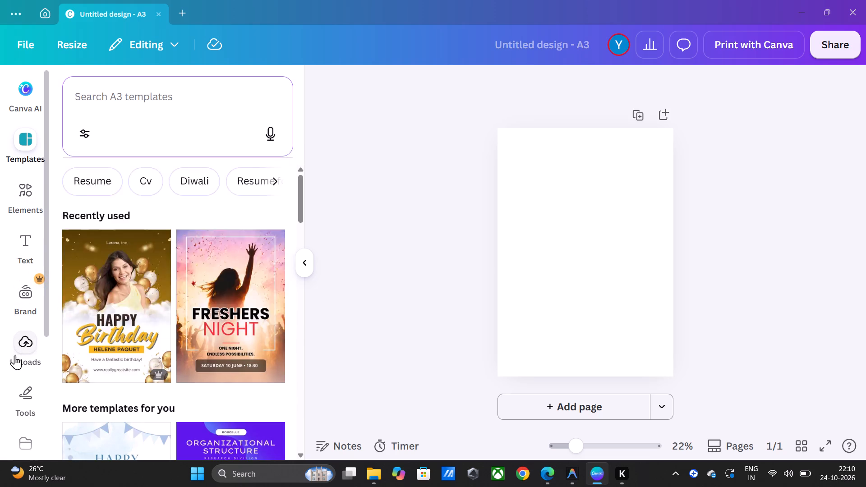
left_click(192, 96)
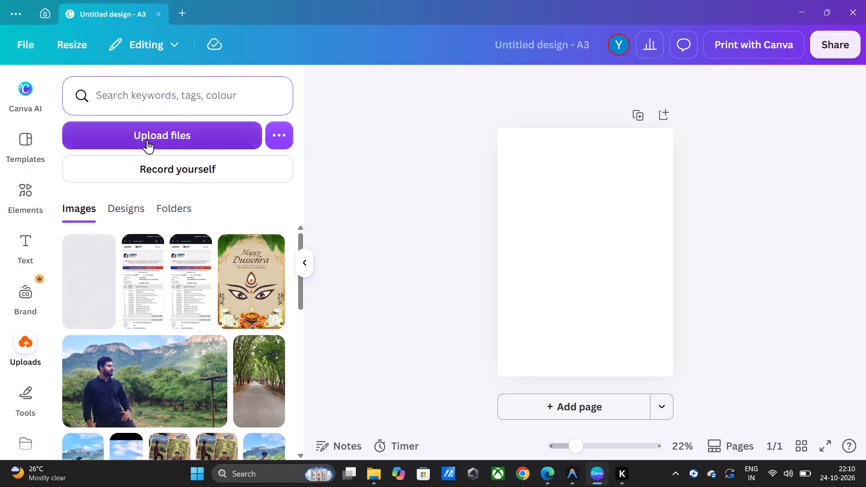
Search the elements library for "jawahalal nehru".
left_click(31, 195)
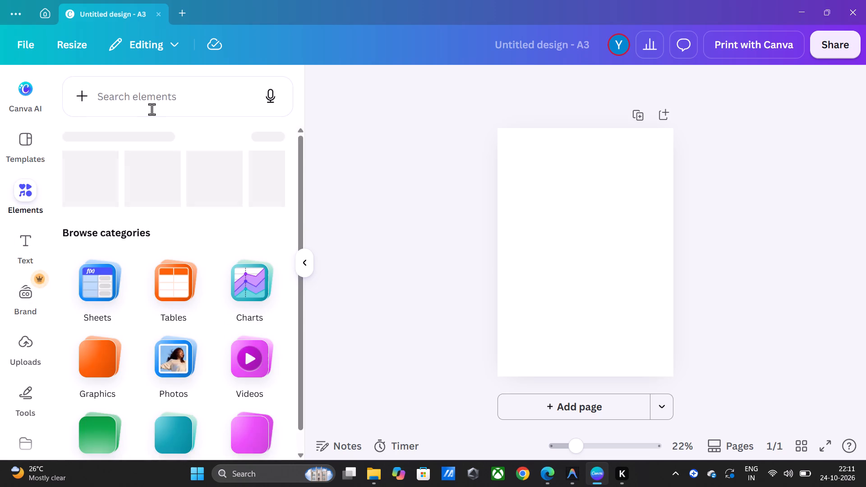
left_click(152, 107)
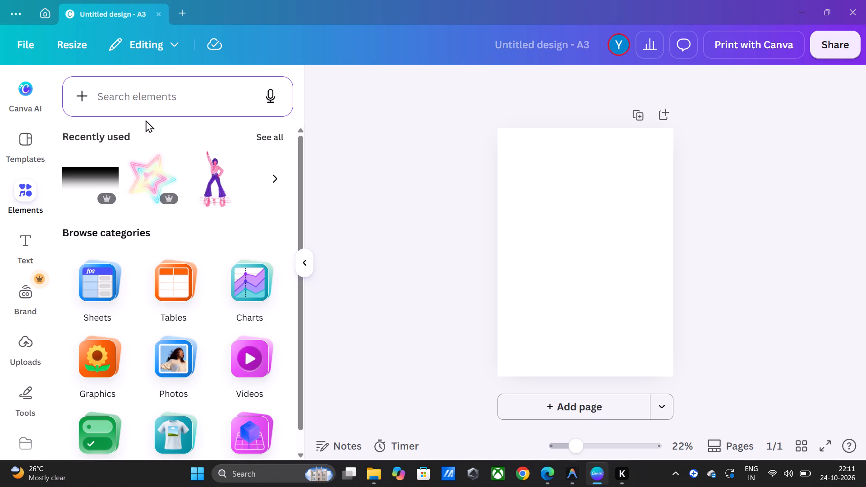
left_click(152, 91)
type("jawaha")
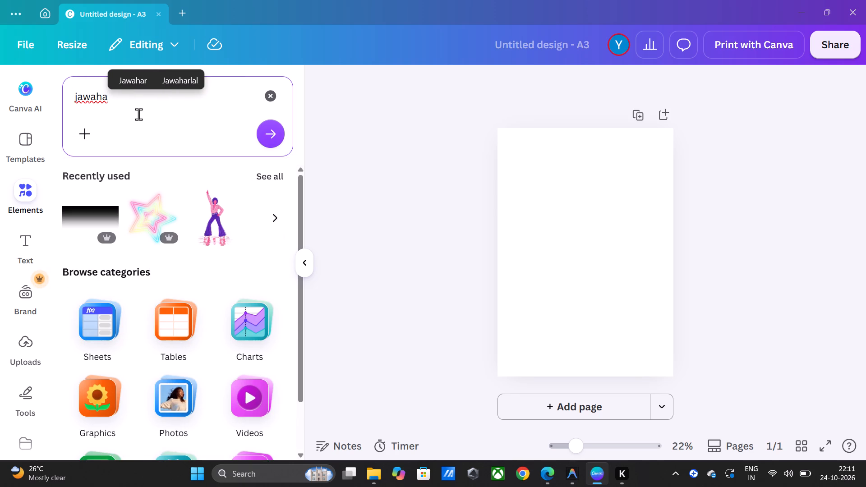
key("l")
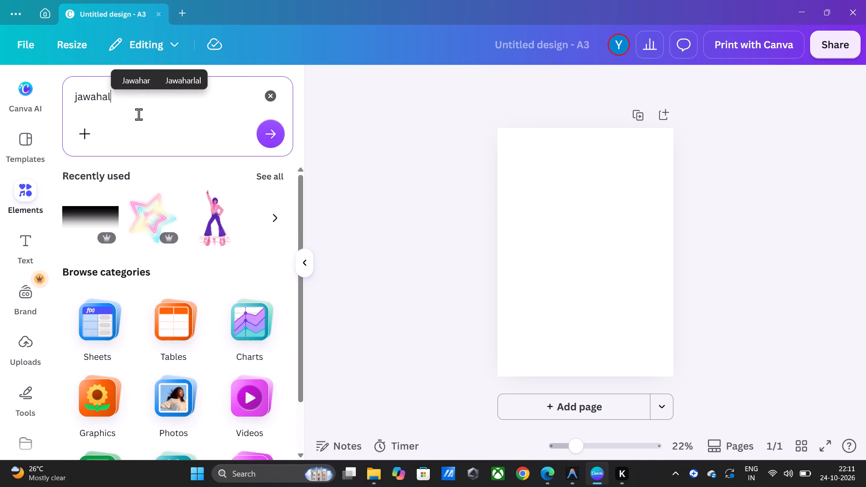
type("al nehr")
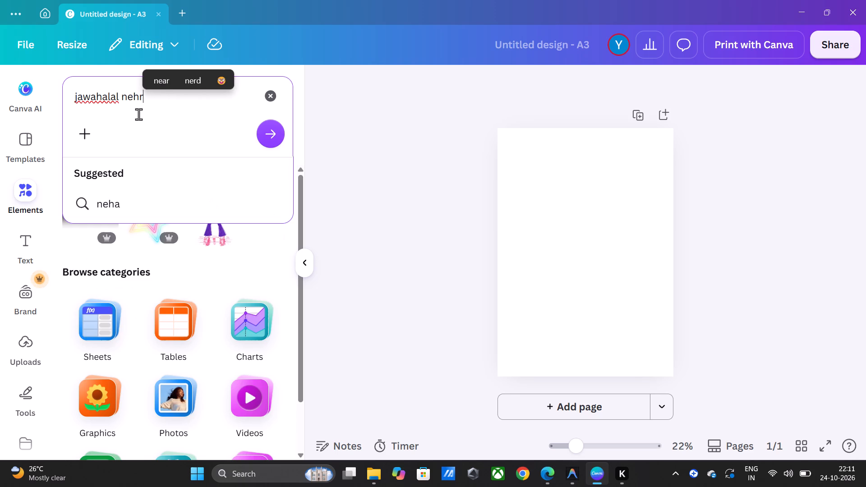
key("u")
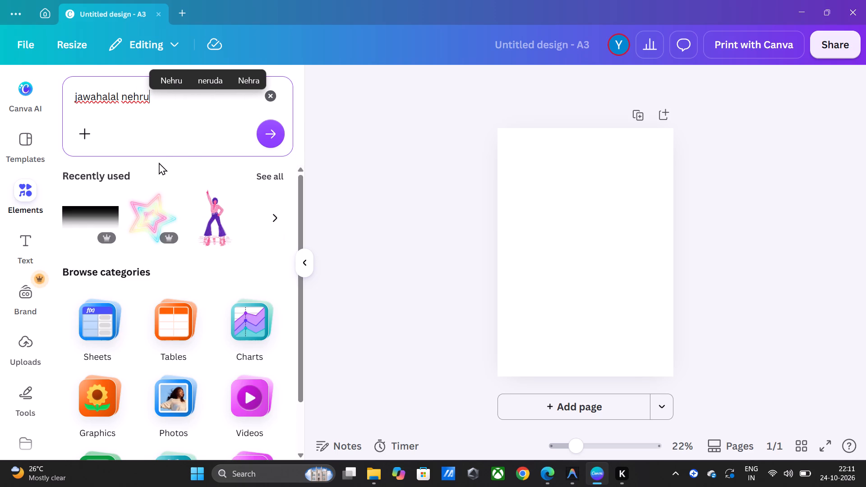
left_click(104, 96)
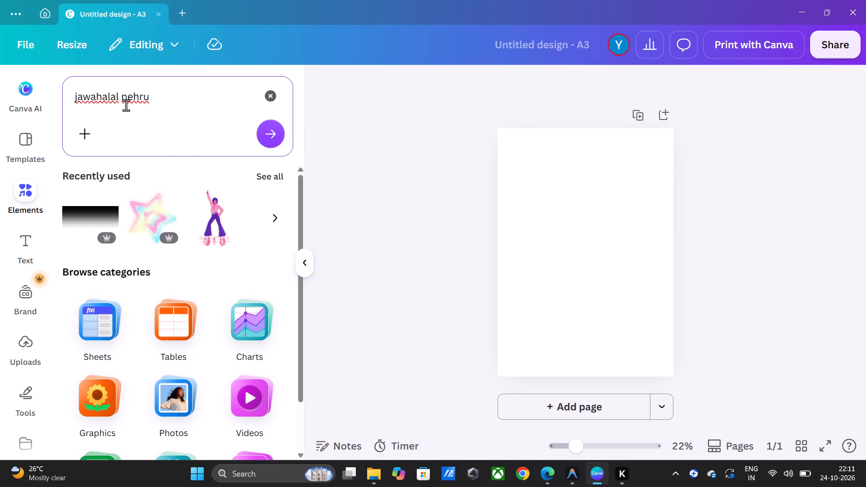
left_click(269, 139)
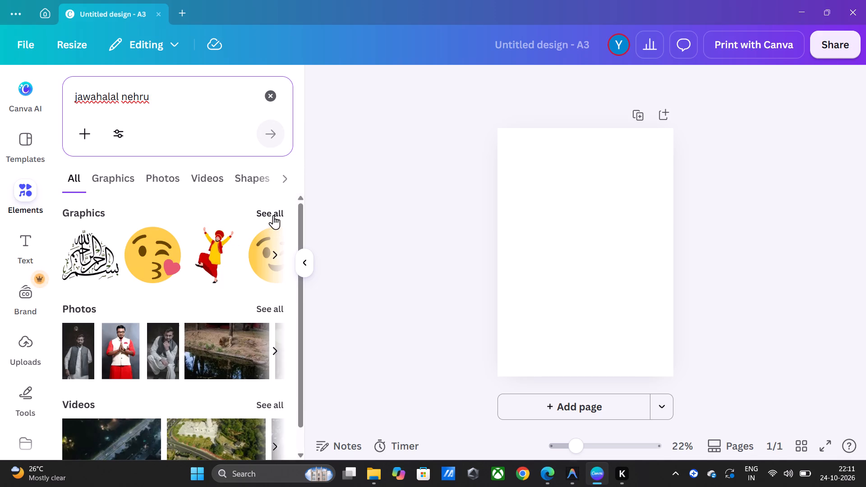
Browse the full graphics results and the photo results for a usable picture of Nehru.
left_click(273, 215)
scroll(184, 296, "down", 5)
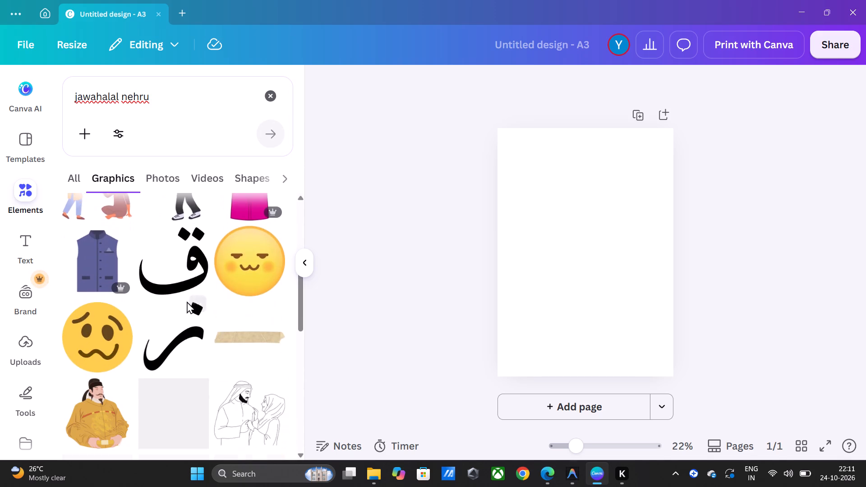
scroll(187, 301, "down", 3)
left_click(165, 175)
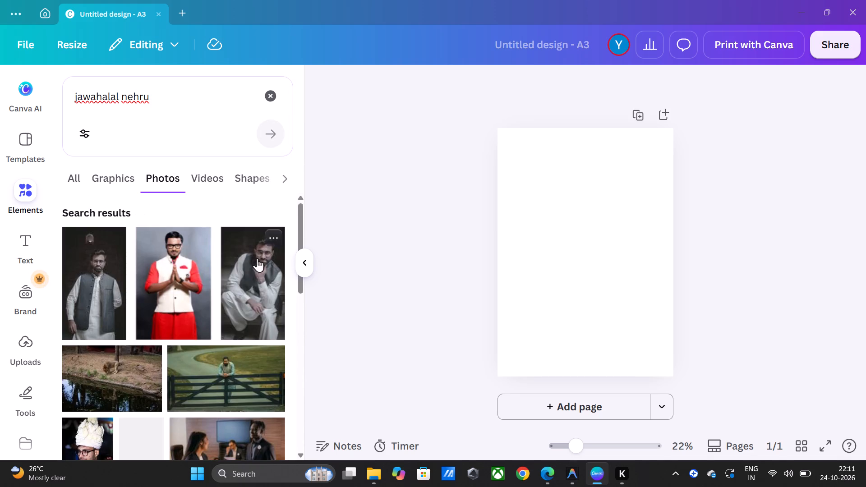
scroll(175, 293, "down", 6)
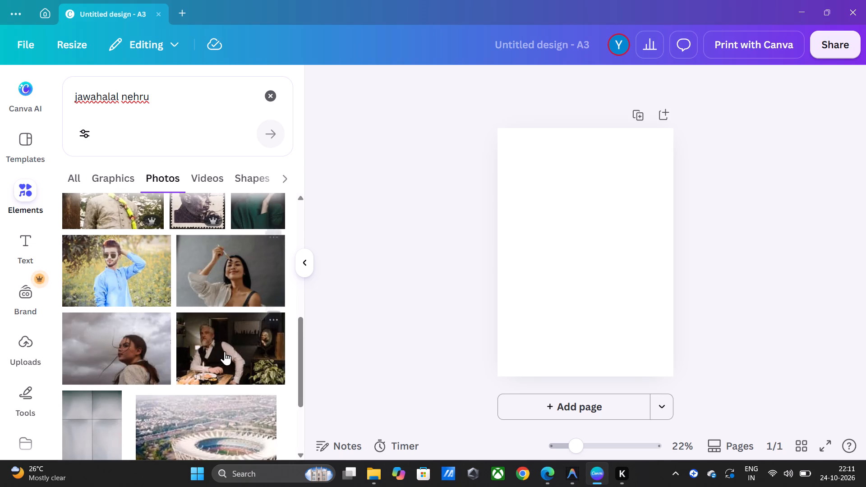
scroll(225, 351, "down", 6)
scroll(213, 349, "up", 1)
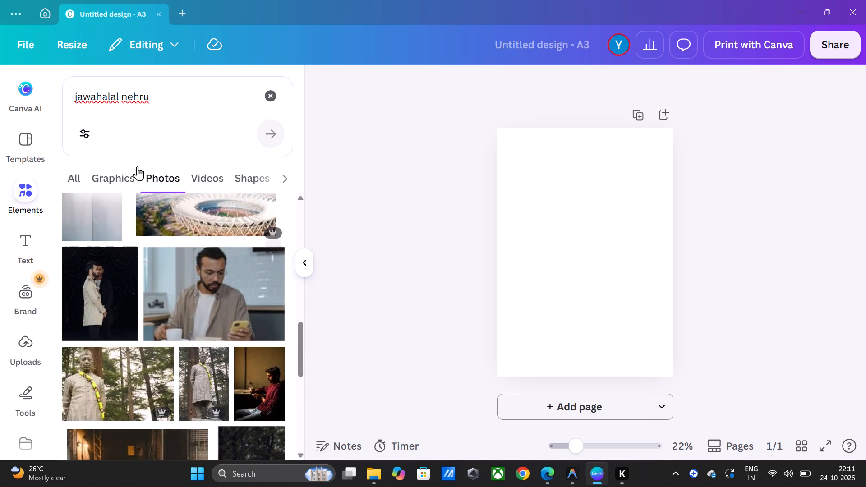
scroll(142, 359, "down", 4)
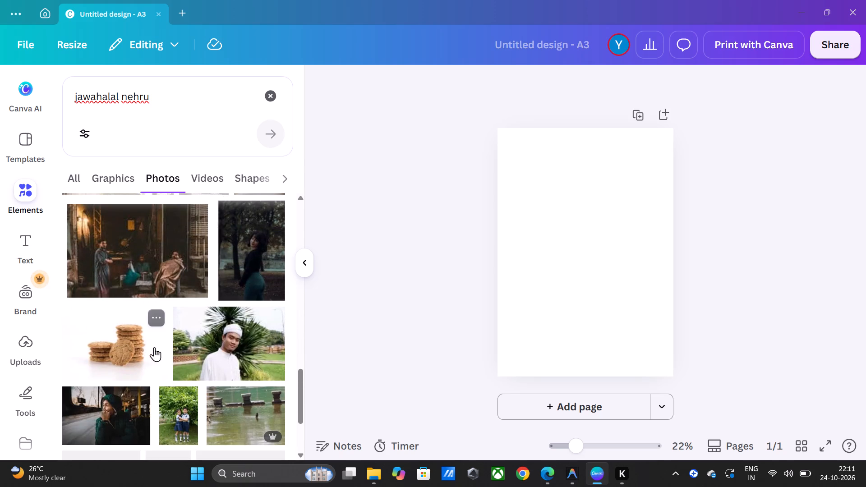
scroll(174, 324, "down", 4)
Shorten the photo search to "nehru" and look through the results for a suitable portrait.
left_click_drag(119, 96, 118, 95)
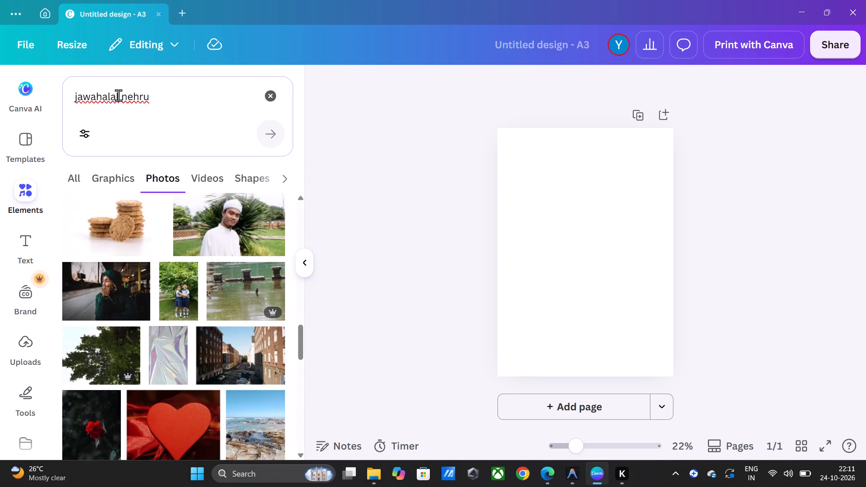
left_click_drag(118, 95, 57, 104)
key("BackSpace")
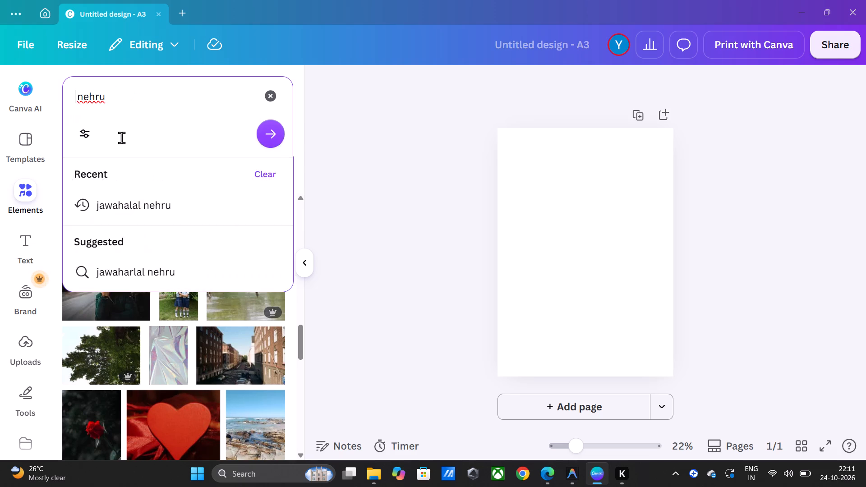
key("Return")
scroll(164, 352, "down", 2)
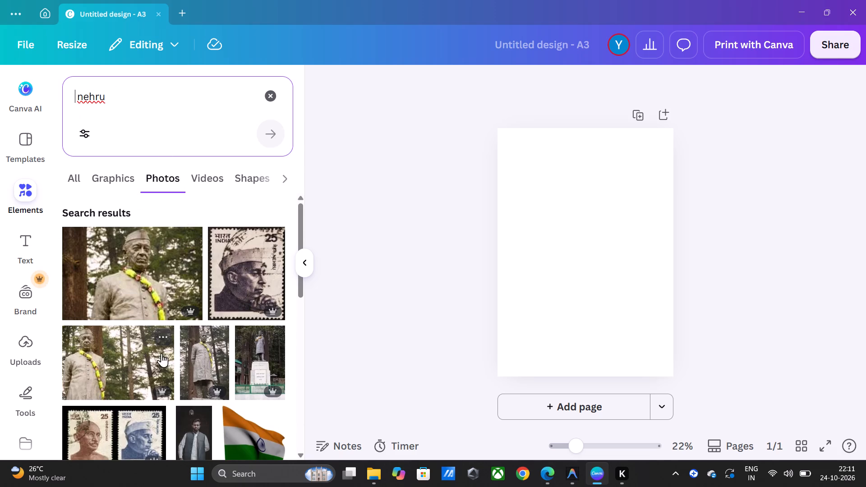
scroll(161, 353, "down", 9)
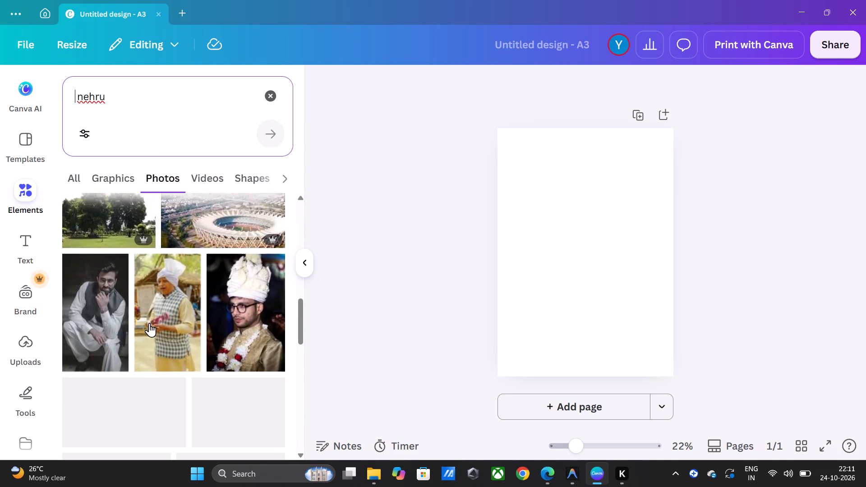
scroll(198, 295, "down", 3)
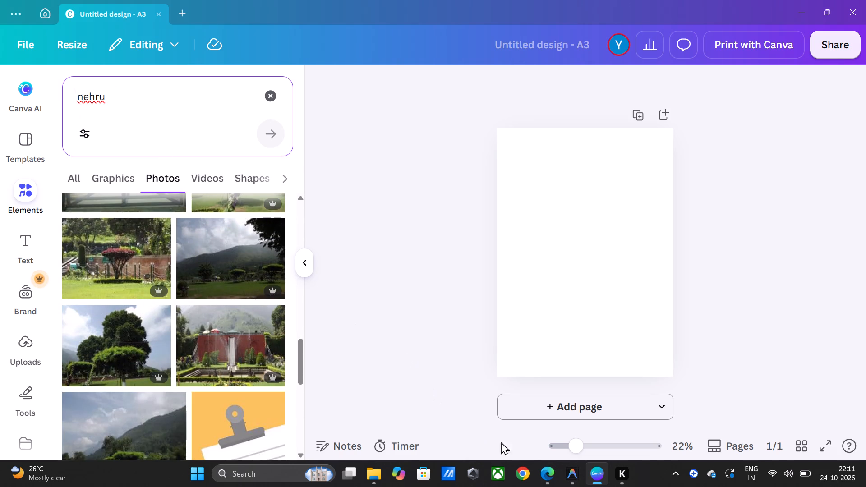
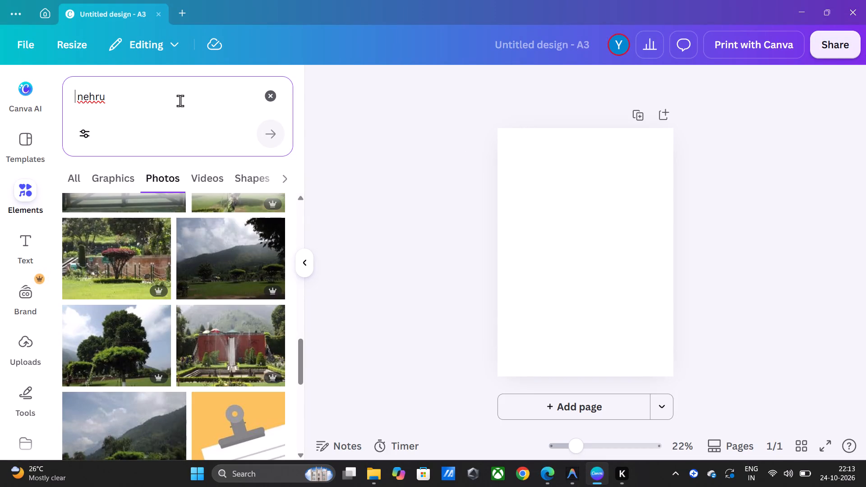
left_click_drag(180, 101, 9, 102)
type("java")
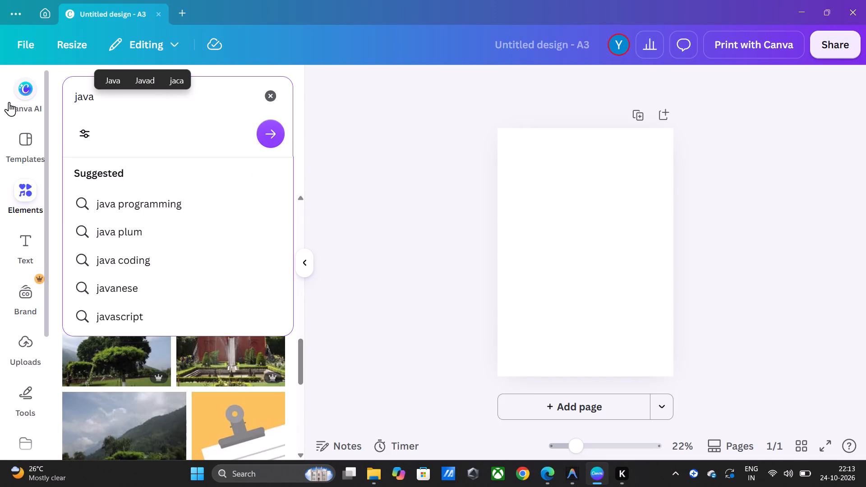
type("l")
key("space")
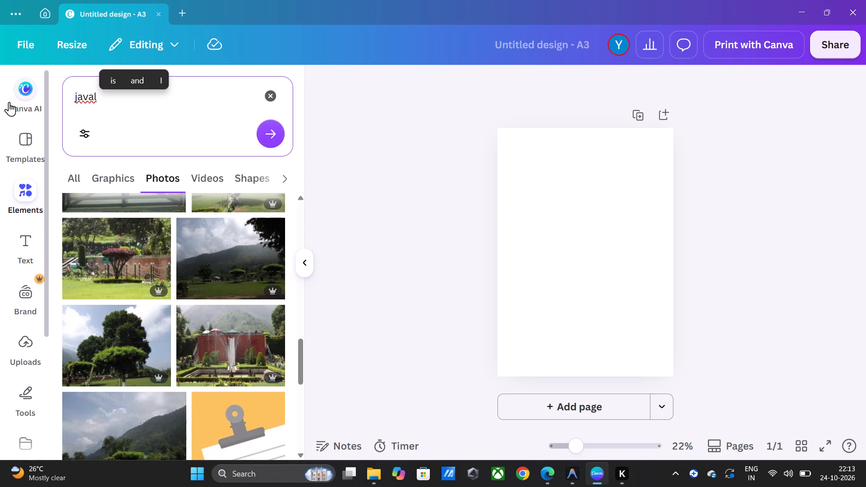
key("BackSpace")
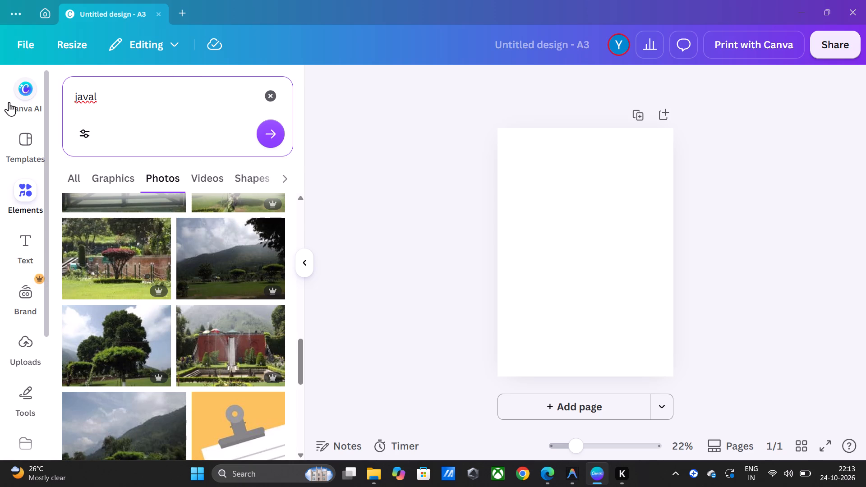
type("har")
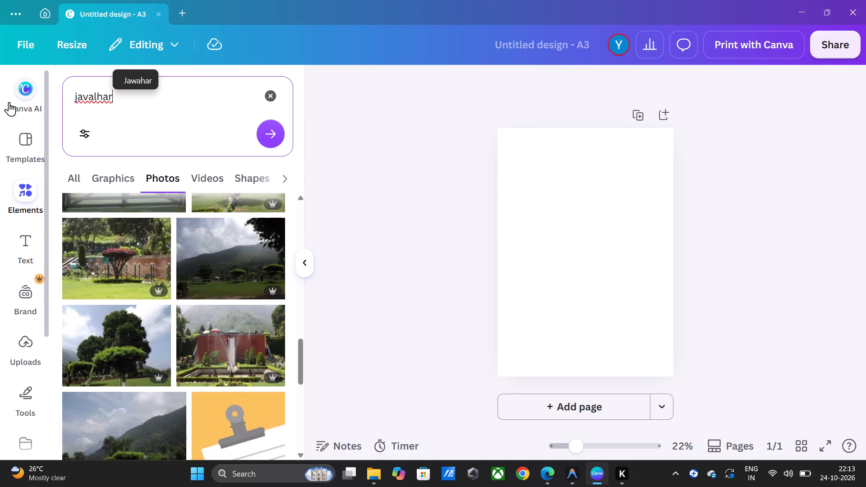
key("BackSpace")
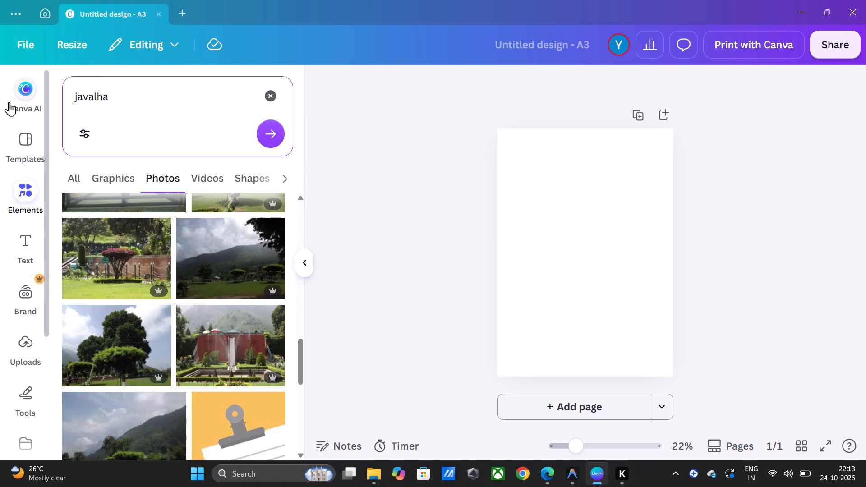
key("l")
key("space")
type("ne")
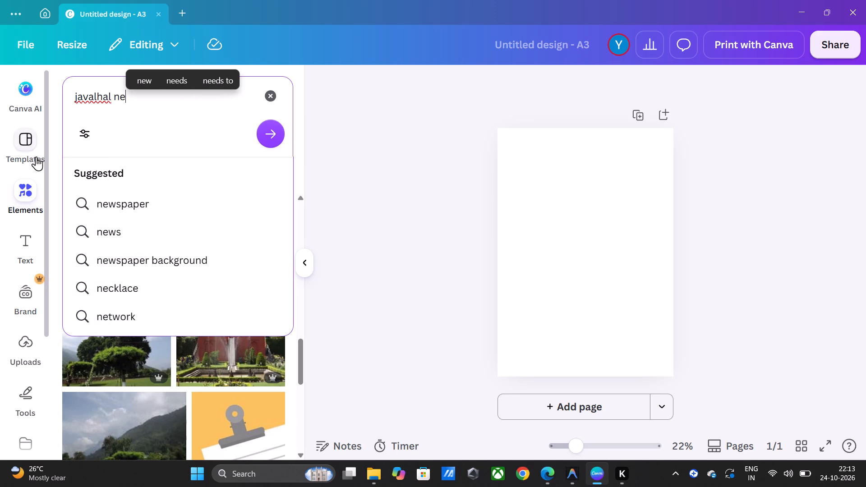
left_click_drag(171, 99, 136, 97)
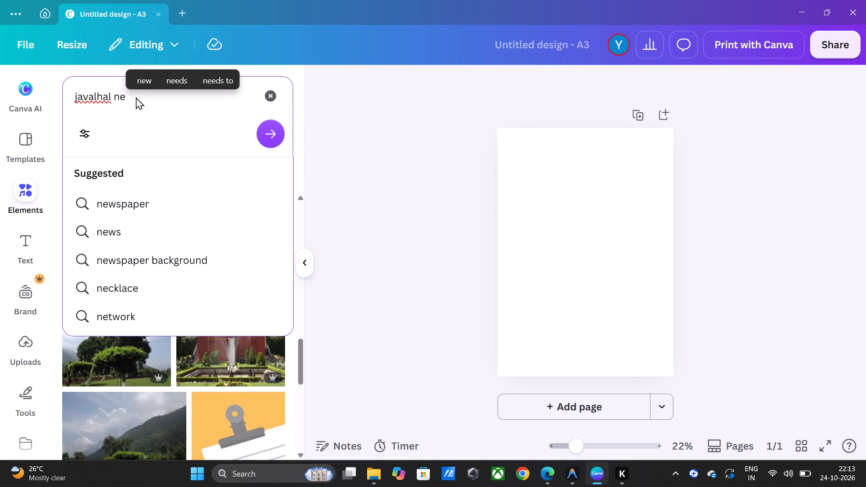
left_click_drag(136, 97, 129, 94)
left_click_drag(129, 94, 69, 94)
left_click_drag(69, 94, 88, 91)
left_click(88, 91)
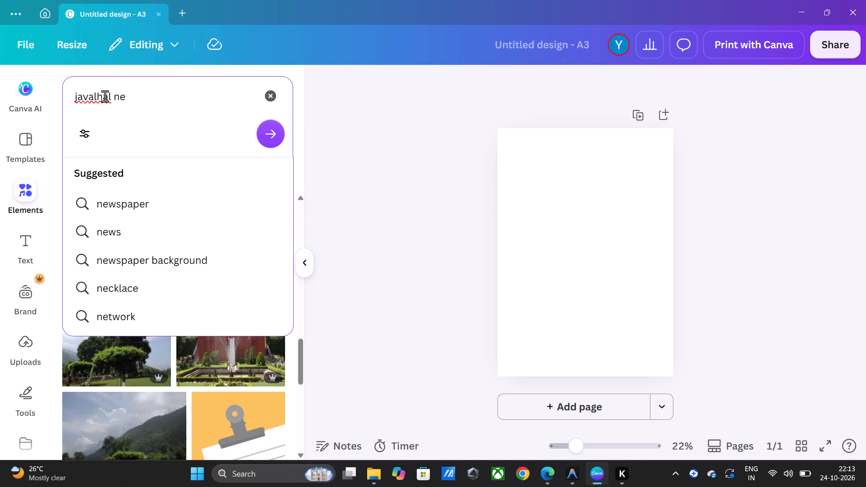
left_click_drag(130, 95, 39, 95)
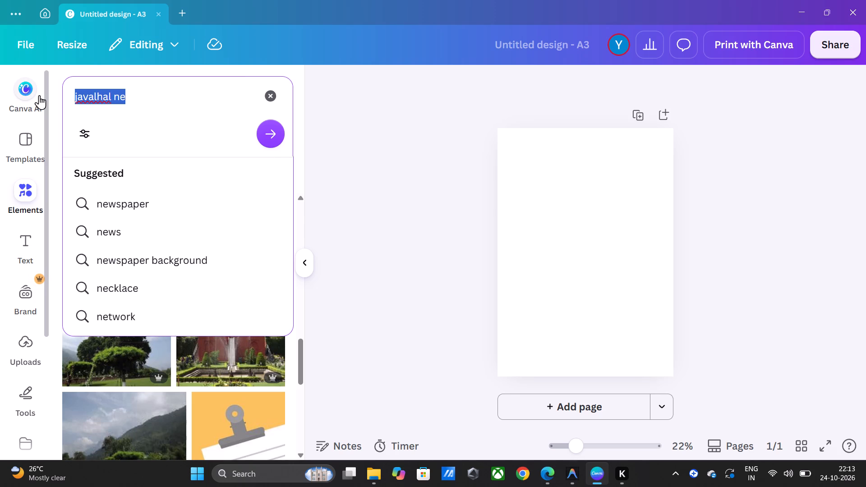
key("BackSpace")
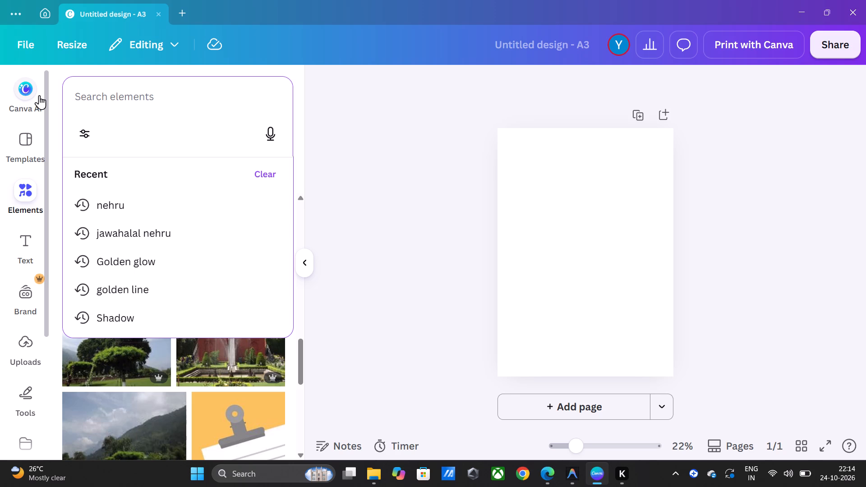
Search the element photos for "jawaharlal nehru", correcting the spelling of the earlier "jawahalal nehru" search.
type("jawa")
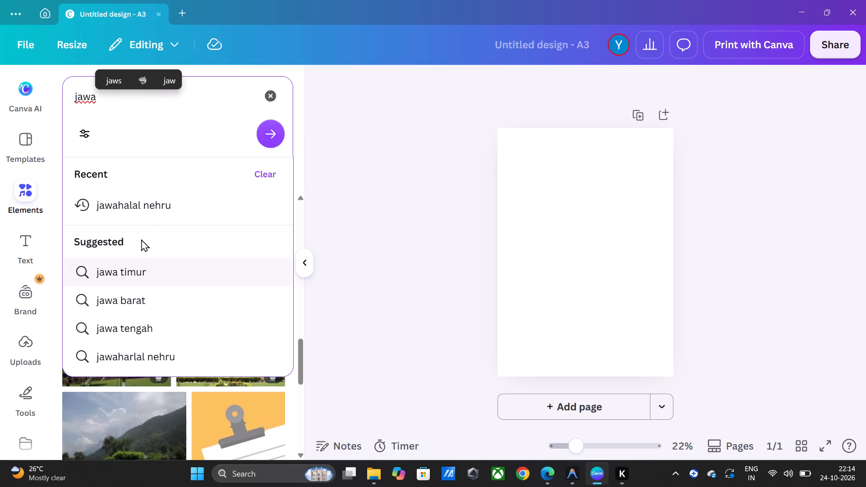
left_click_drag(143, 207, 142, 212)
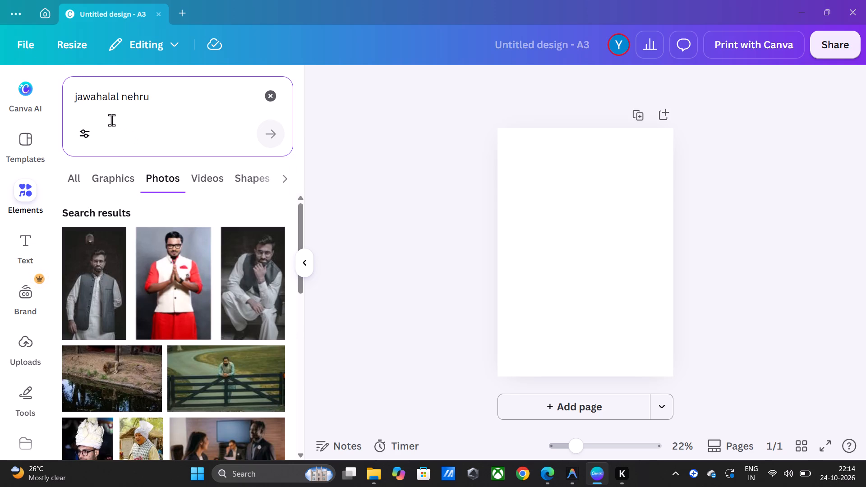
left_click(108, 99)
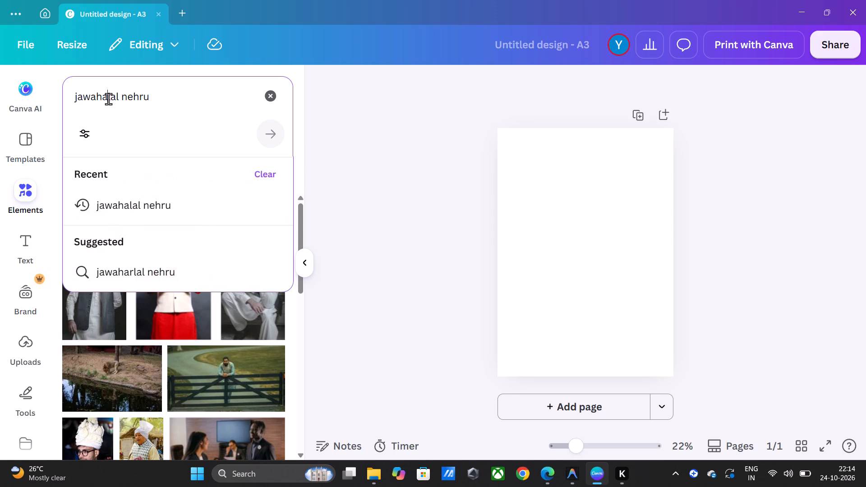
key("r")
key("Return")
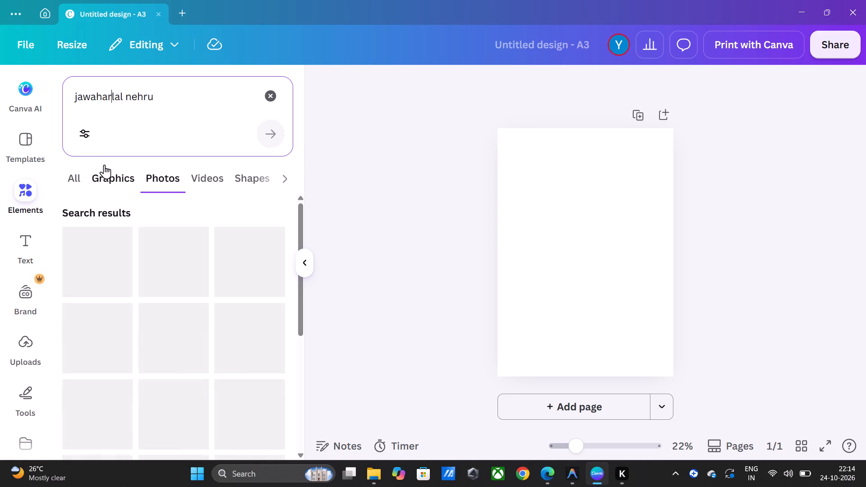
Look through the photo results and the graphics results for a usable picture of Nehru.
scroll(126, 353, "down", 5)
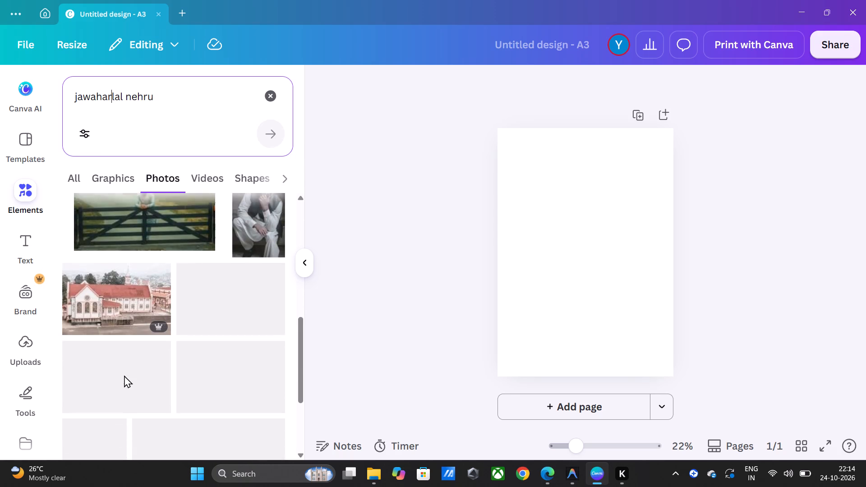
left_click(124, 179)
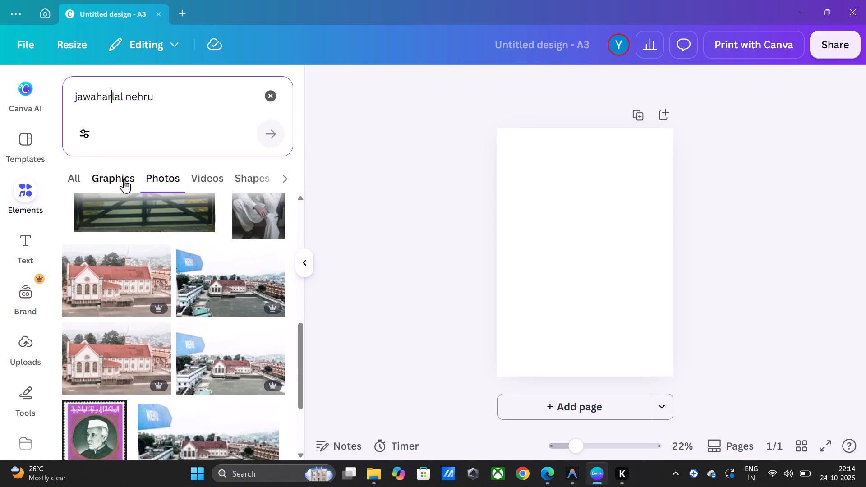
scroll(129, 379, "down", 3)
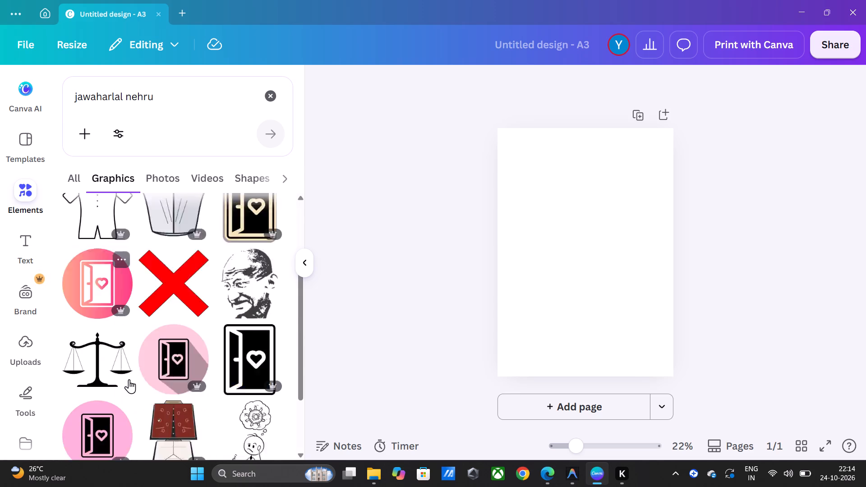
scroll(329, 284, "up", 1)
scroll(253, 246, "up", 1)
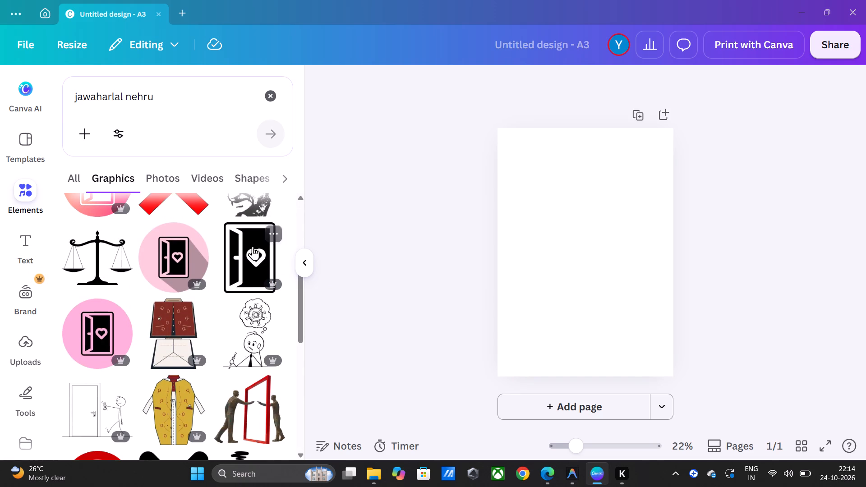
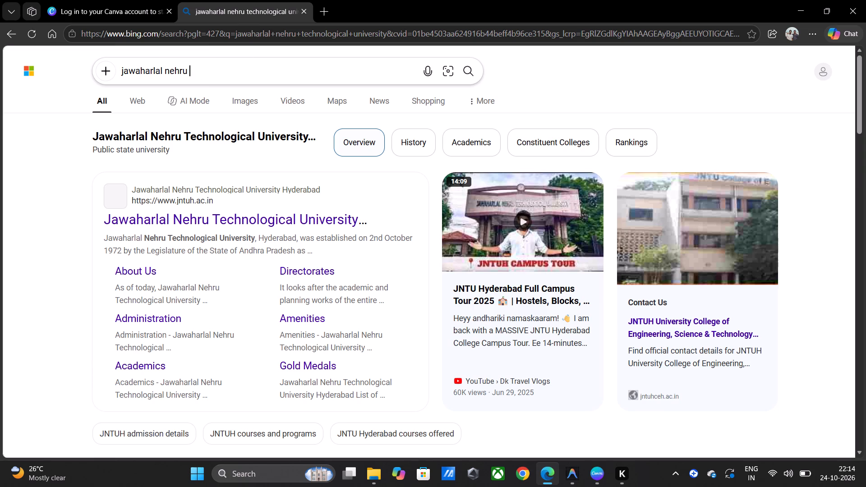
Search the web for "jawaharlal nehru" and show the image results.
key("Return")
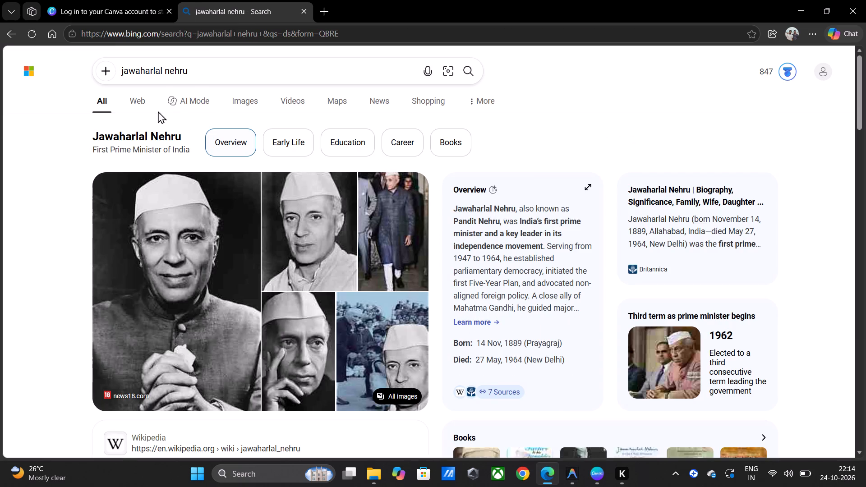
left_click(244, 101)
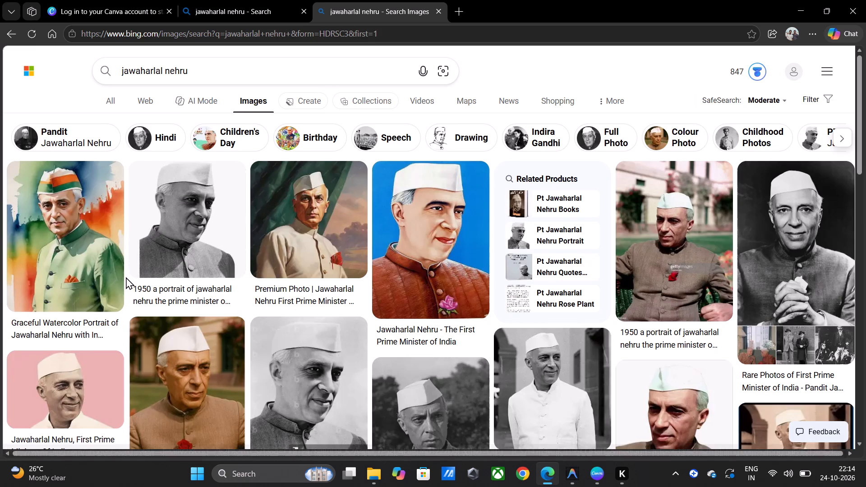
Find the realistic freepik.com illustration of Nehru in a white cap and shawl on a white background, and copy the image.
scroll(126, 277, "down", 2)
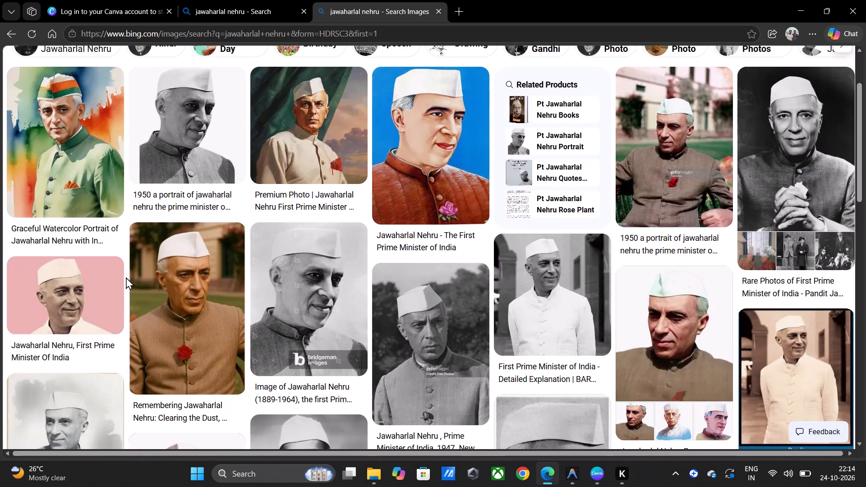
scroll(126, 277, "down", 1)
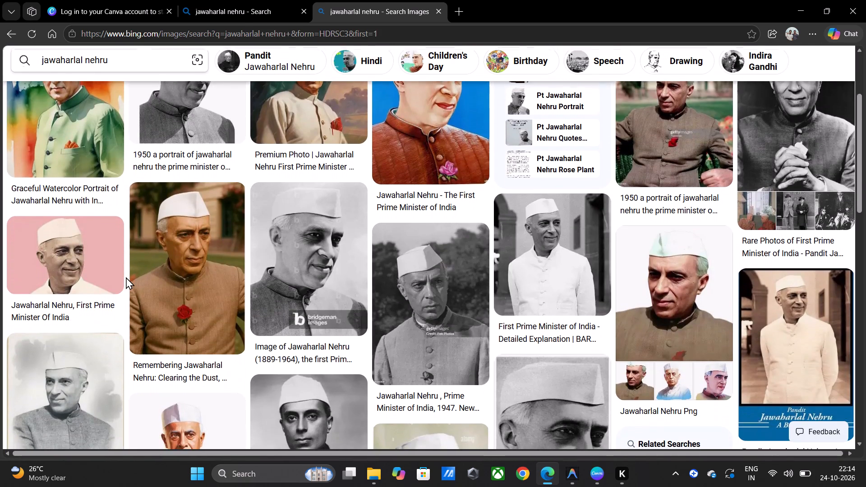
scroll(126, 277, "down", 2)
left_click(180, 334)
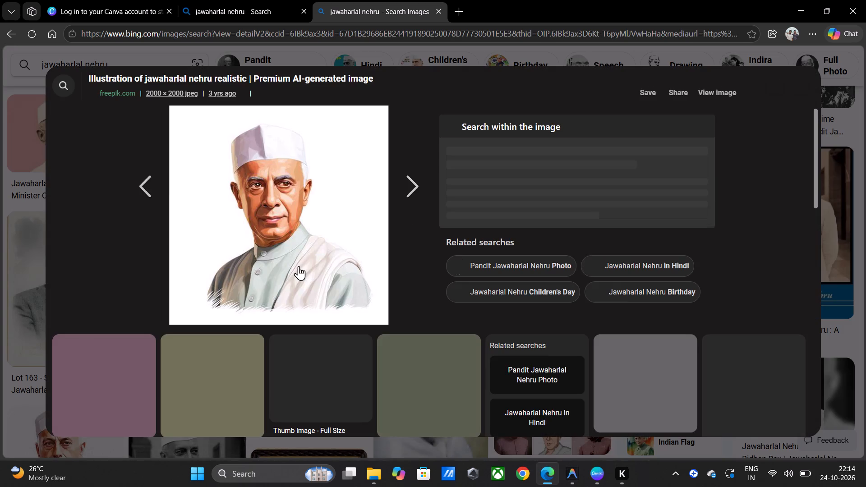
right_click(285, 248)
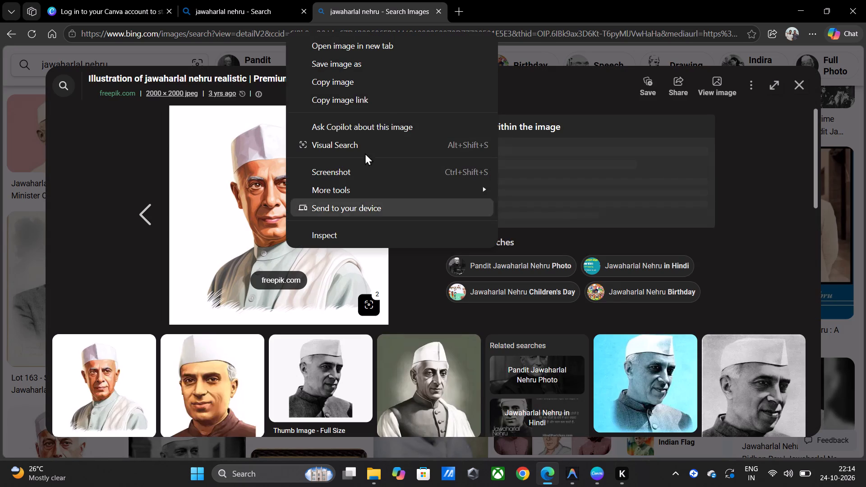
left_click(361, 83)
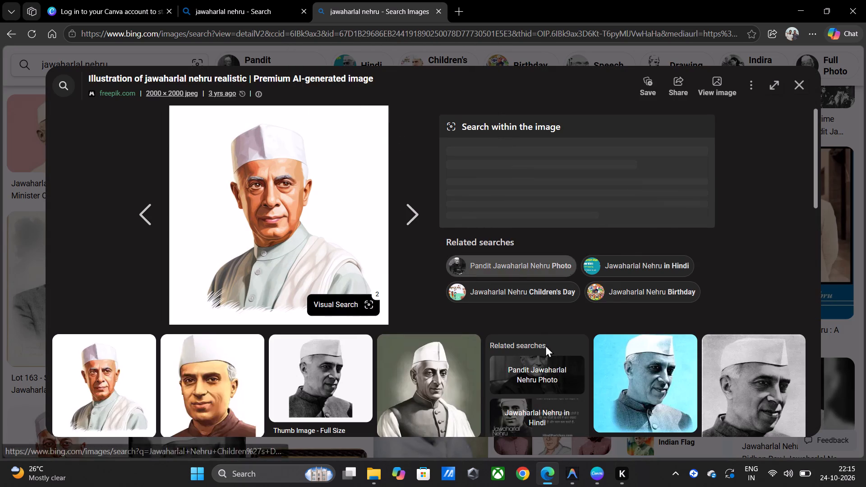
Switch to Canva and paste the copied Nehru illustration onto the blank A3 page.
left_click(590, 481)
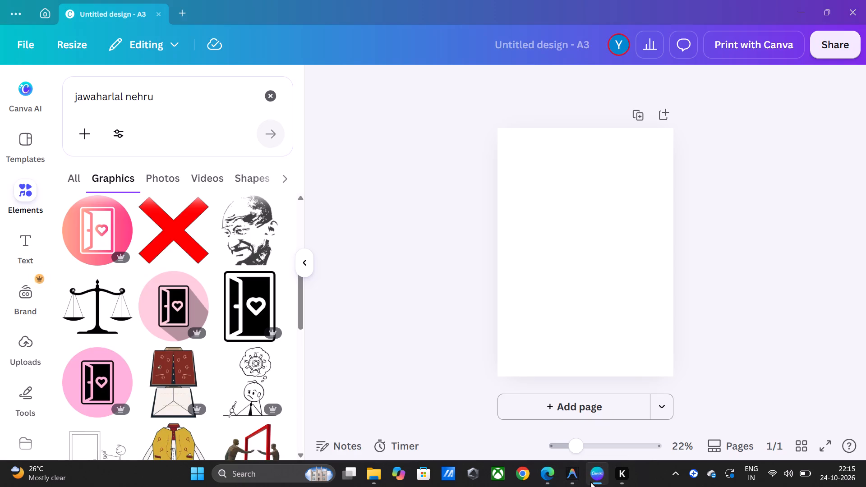
left_click(608, 372)
key("ctrl+v")
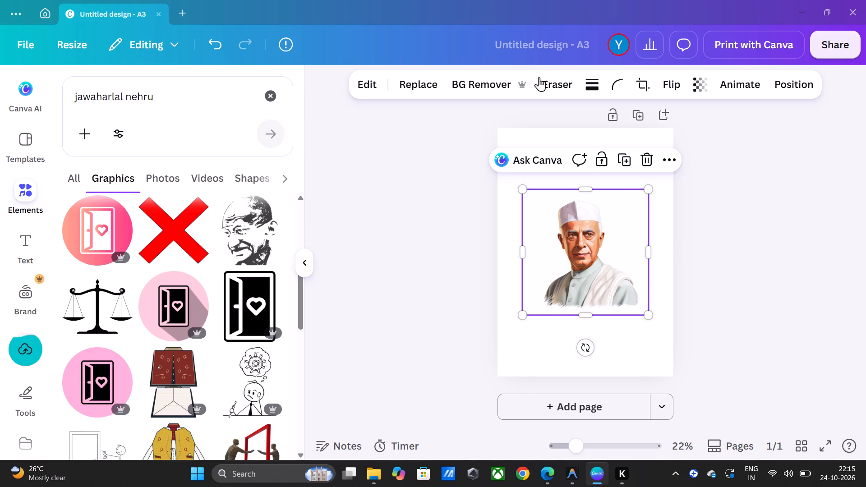
Remove the background from the pasted Nehru illustration.
left_click(466, 79)
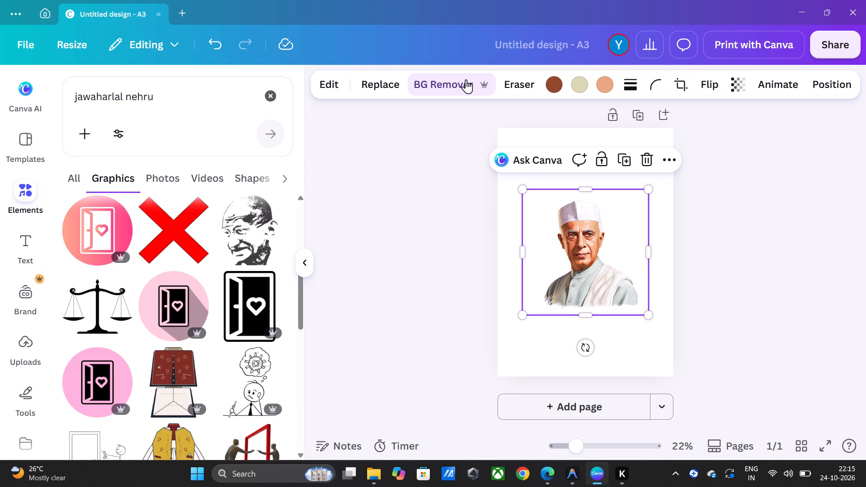
left_click(720, 256)
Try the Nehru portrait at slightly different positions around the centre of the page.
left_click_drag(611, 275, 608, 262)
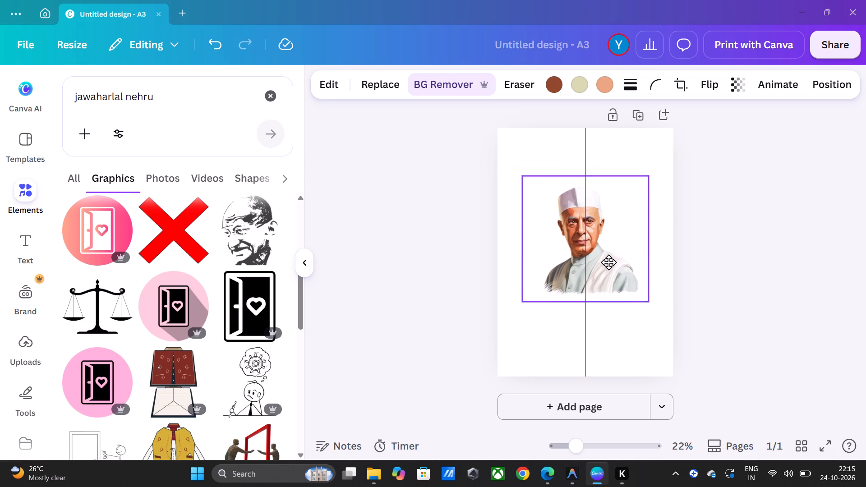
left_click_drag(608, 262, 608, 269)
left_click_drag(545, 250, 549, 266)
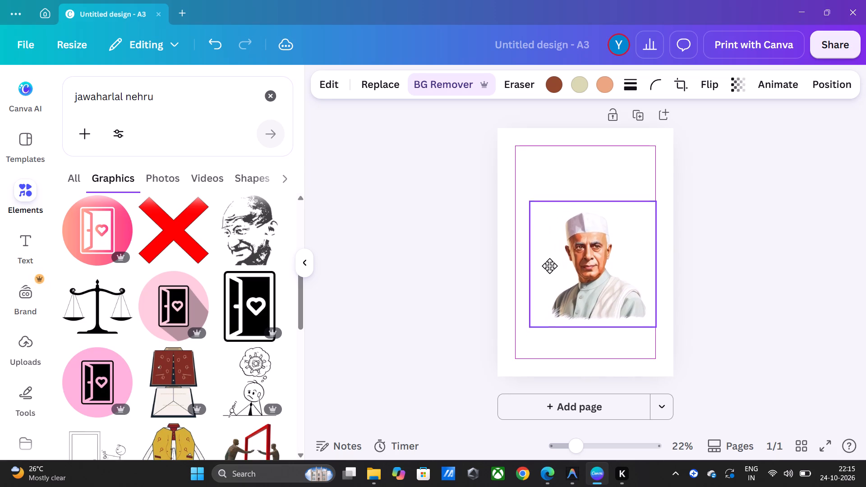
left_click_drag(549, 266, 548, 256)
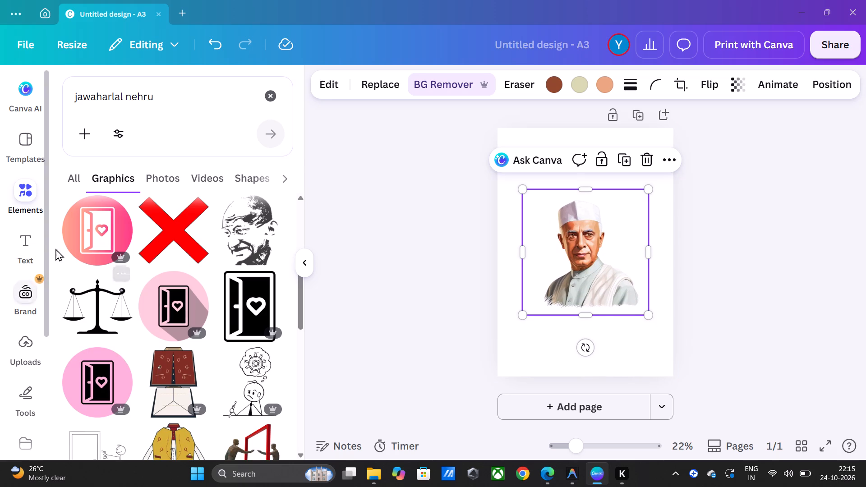
Search the elements for "happy childrens" and show only the graphics.
left_click(275, 93)
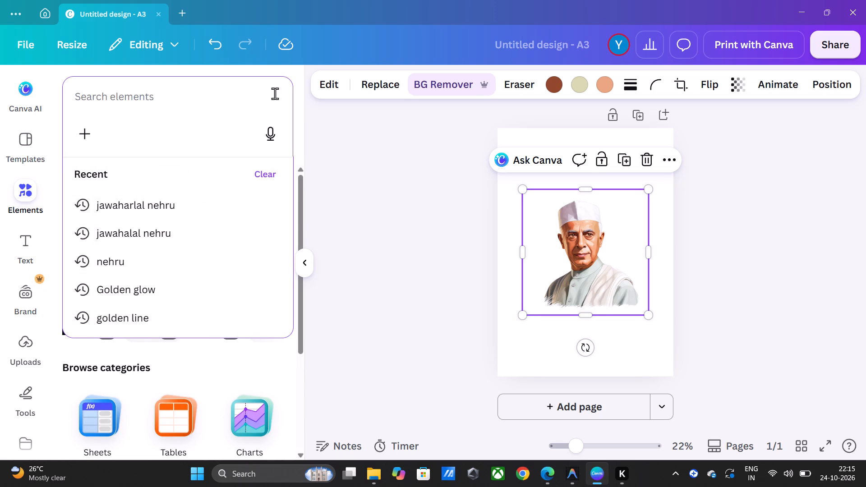
type("chi")
type("ldren")
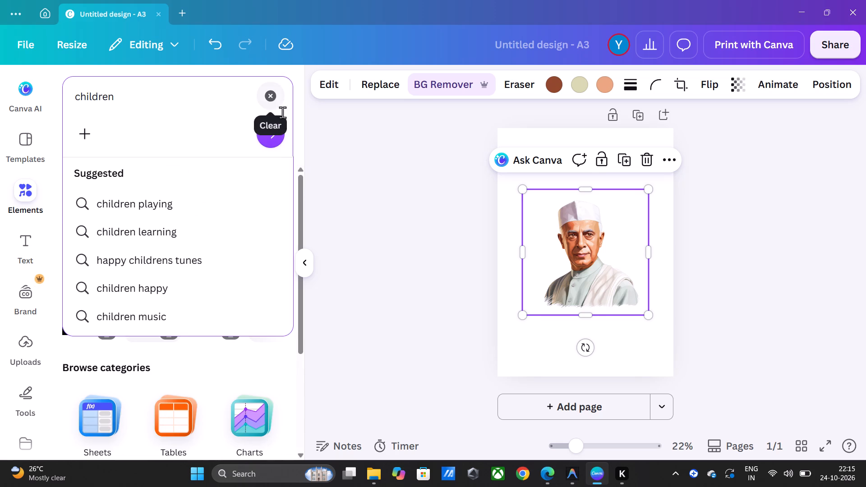
key("s")
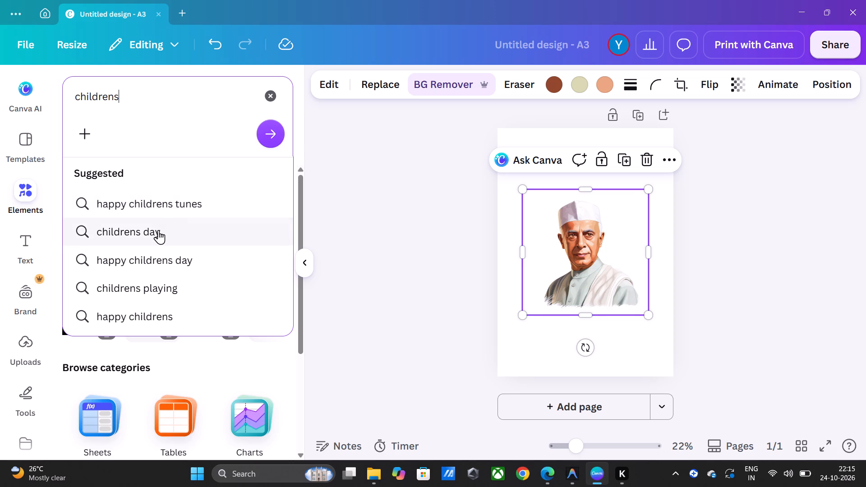
left_click(160, 303)
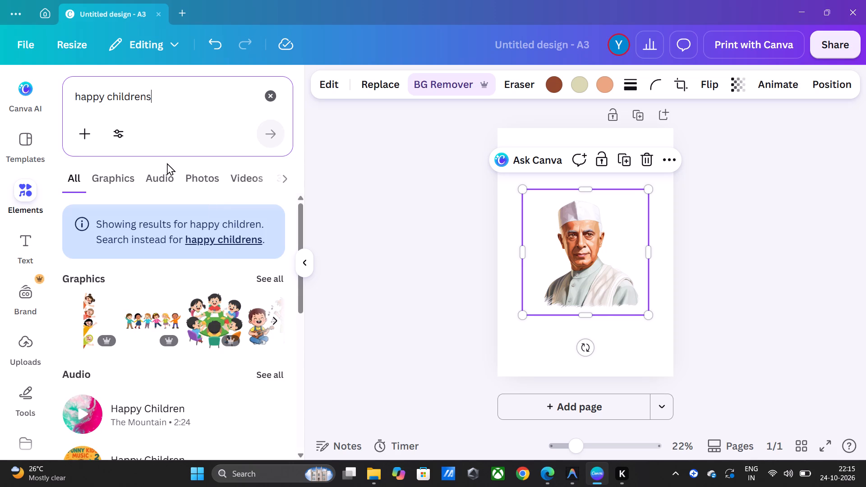
left_click(131, 179)
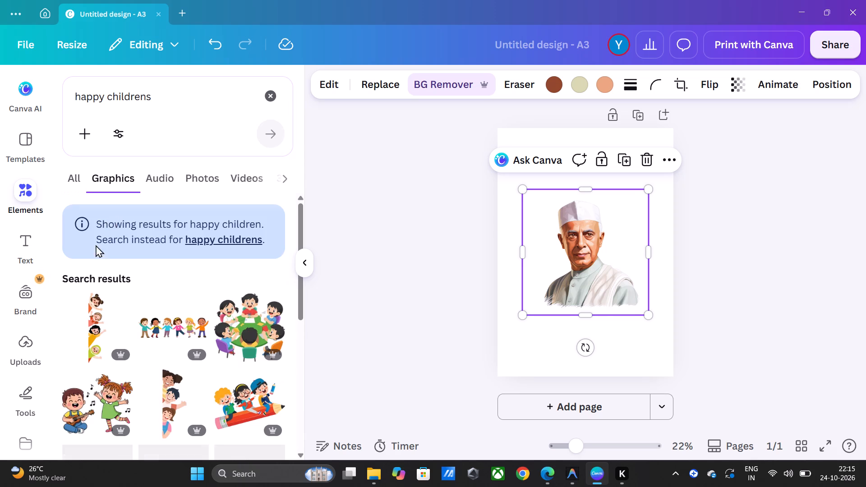
Add the vertical graphic of four peeking children, shrink it, and place it partly off the page's left edge beside the portrait.
left_click(103, 317)
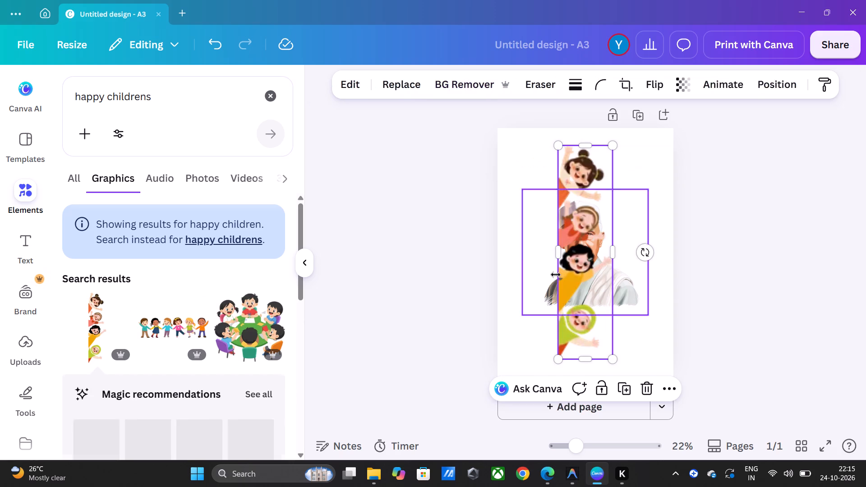
left_click_drag(576, 264, 519, 267)
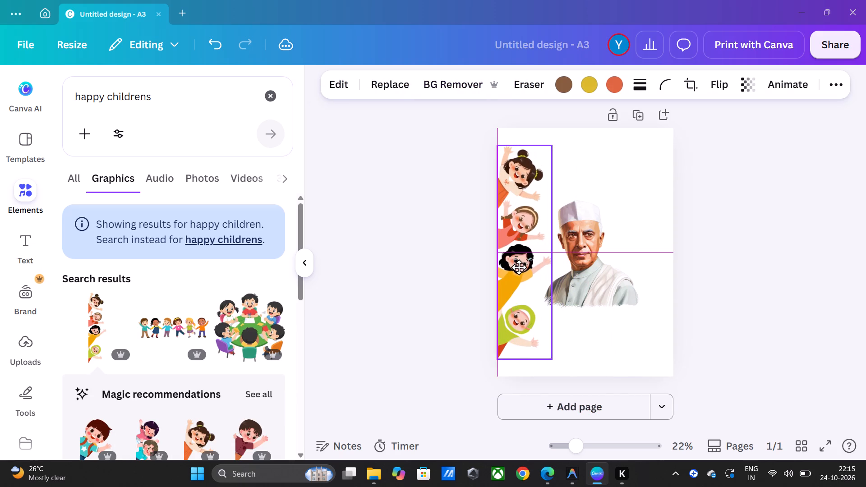
left_click_drag(519, 267, 519, 267)
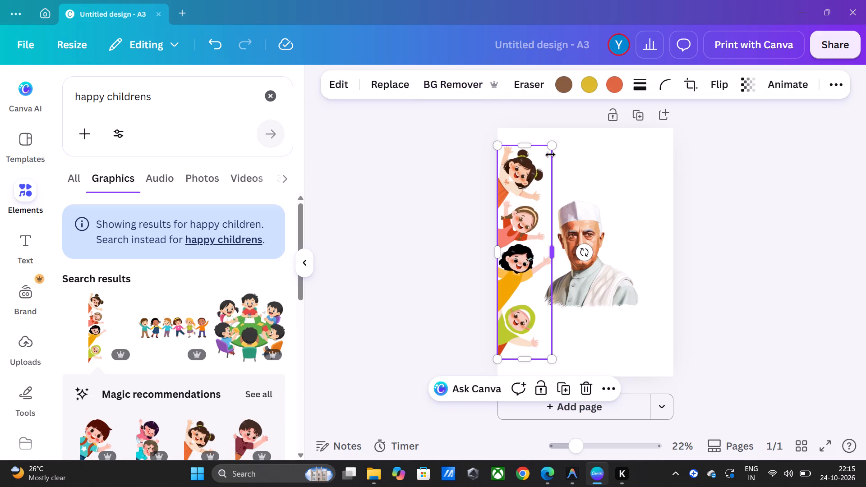
left_click_drag(550, 155, 552, 150)
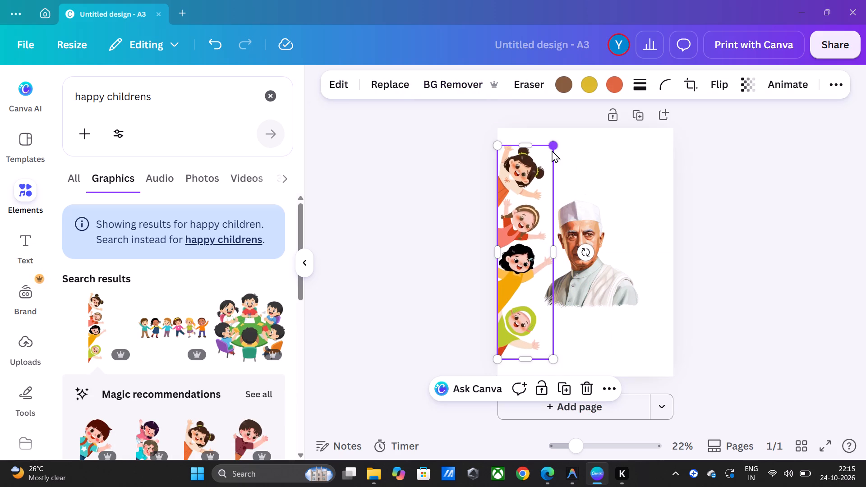
left_click_drag(551, 146, 522, 216)
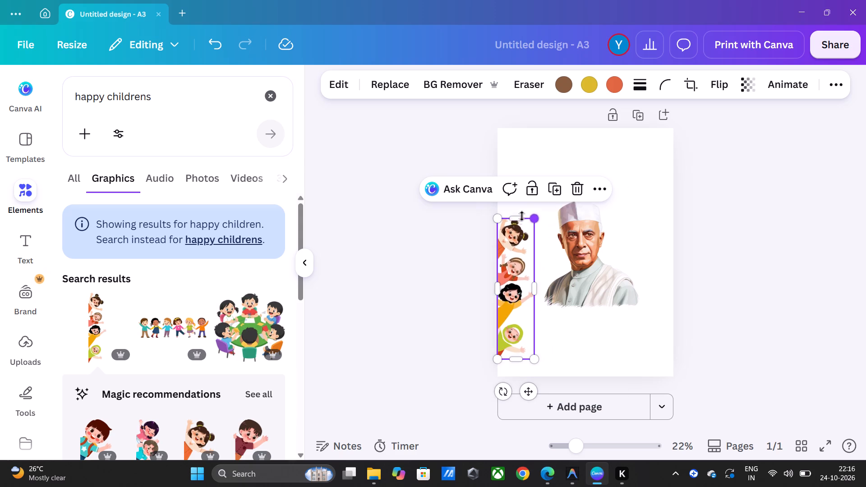
left_click_drag(504, 272, 496, 235)
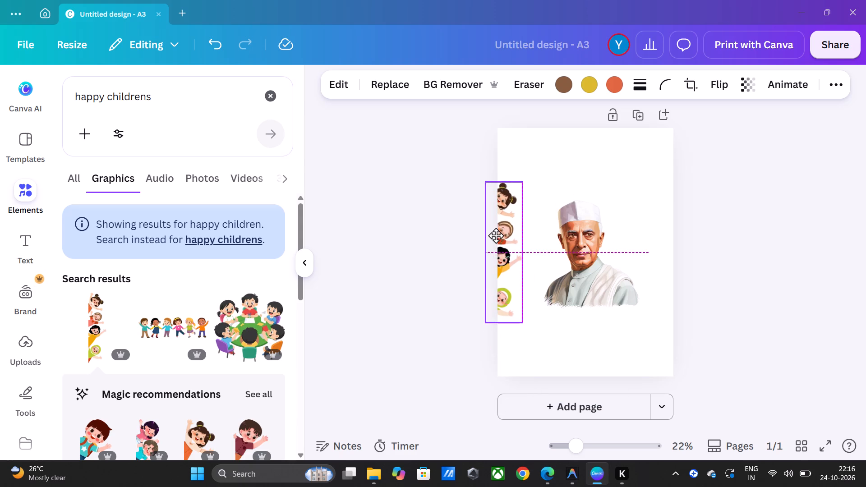
left_click_drag(496, 235, 496, 236)
Shift the Nehru portrait slightly left of the page's centre, close to the column of peeking children.
scroll(221, 393, "down", 1)
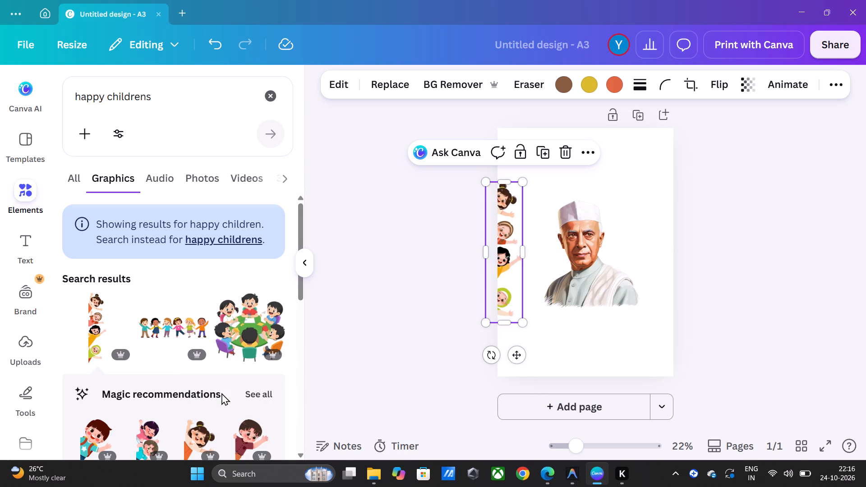
scroll(221, 393, "down", 3)
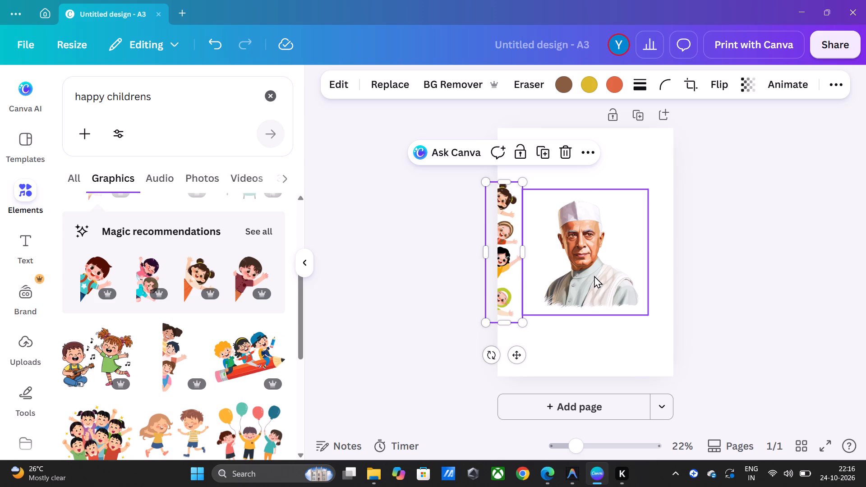
left_click_drag(594, 276, 582, 277)
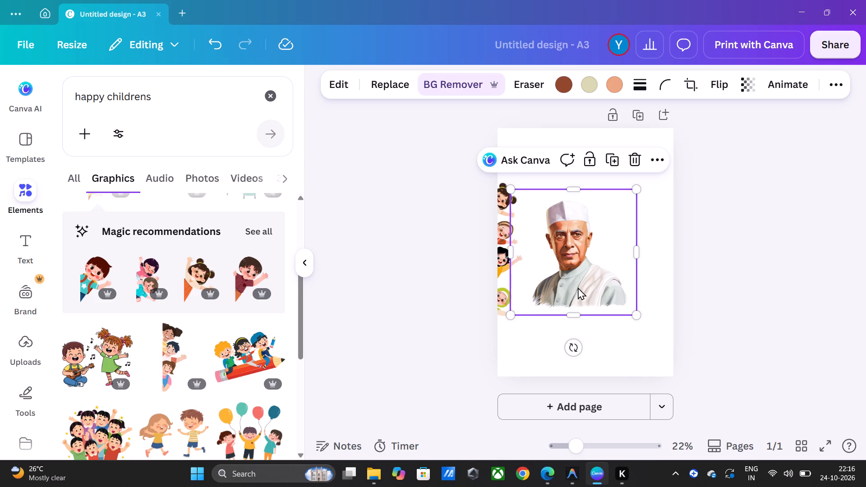
left_click_drag(583, 276, 590, 273)
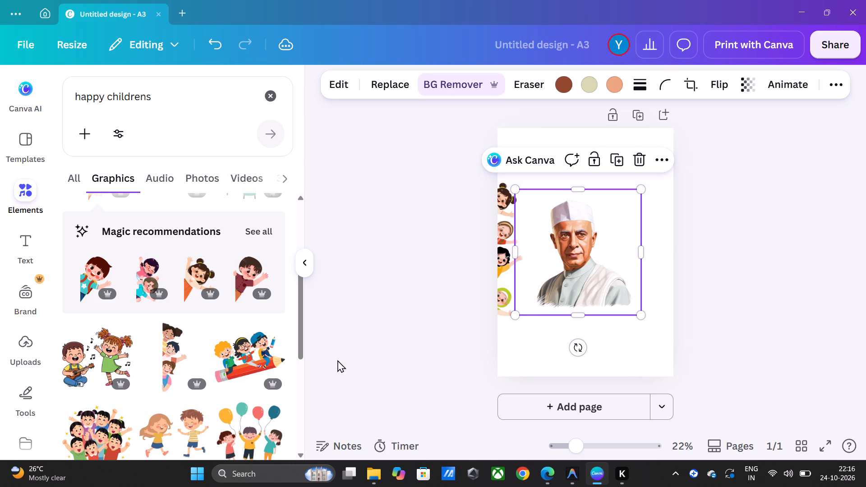
Add the children-on-grass banner graphic and enlarge it to about 33.4 × 12.8 so it spans the bottom of the page.
scroll(281, 382, "down", 1)
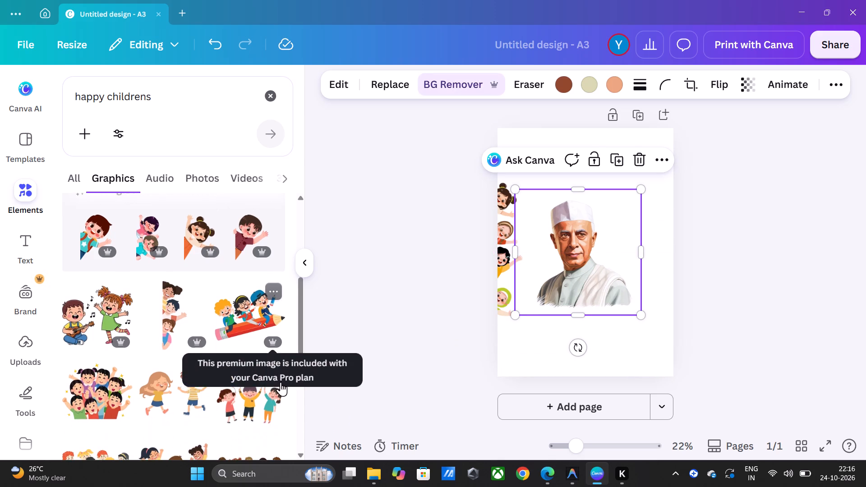
scroll(281, 382, "down", 1)
scroll(180, 432, "down", 1)
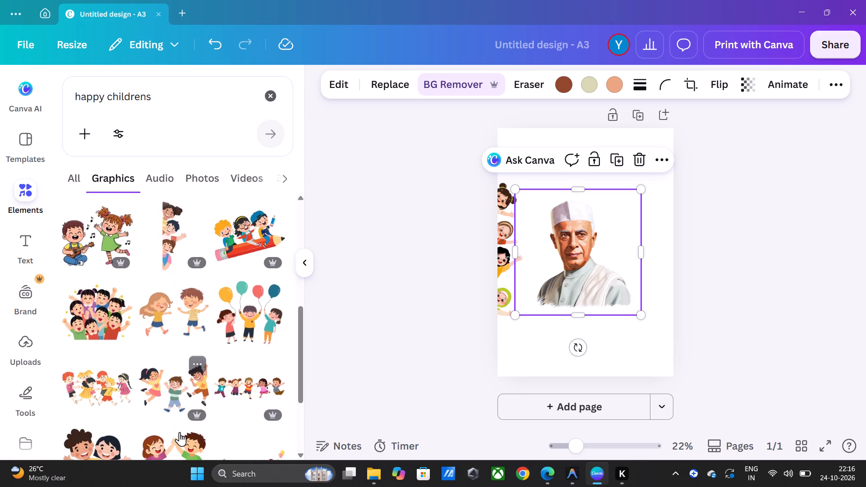
scroll(180, 432, "down", 1)
left_click(238, 391)
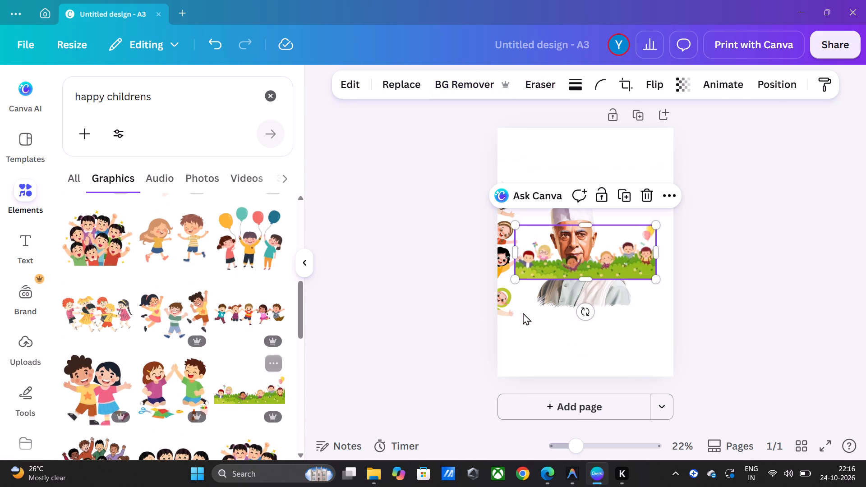
left_click_drag(611, 260, 577, 345)
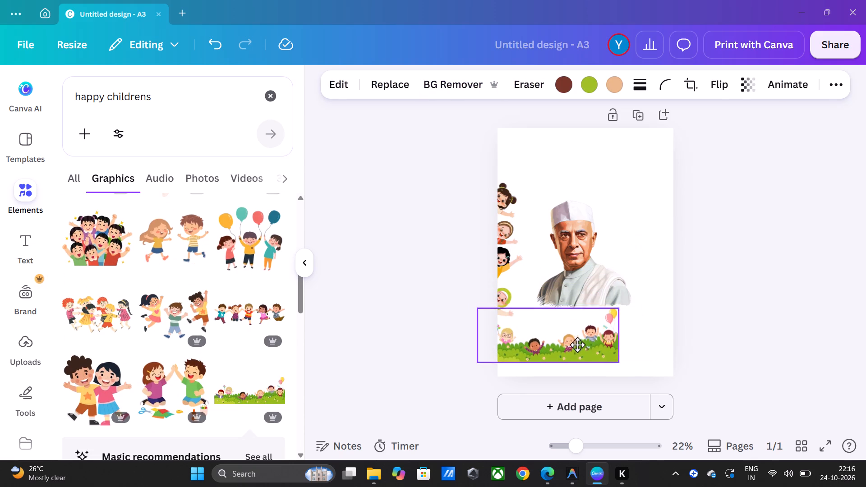
left_click_drag(577, 345, 578, 345)
left_click_drag(622, 364, 682, 374)
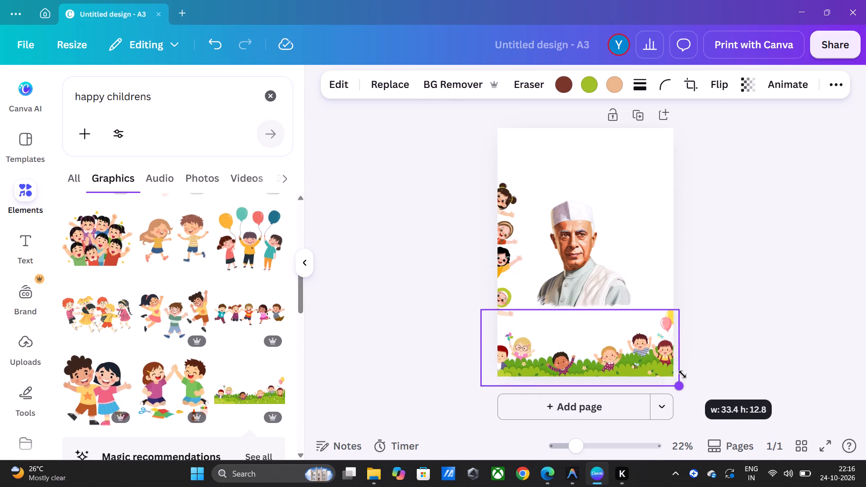
left_click_drag(682, 374, 682, 374)
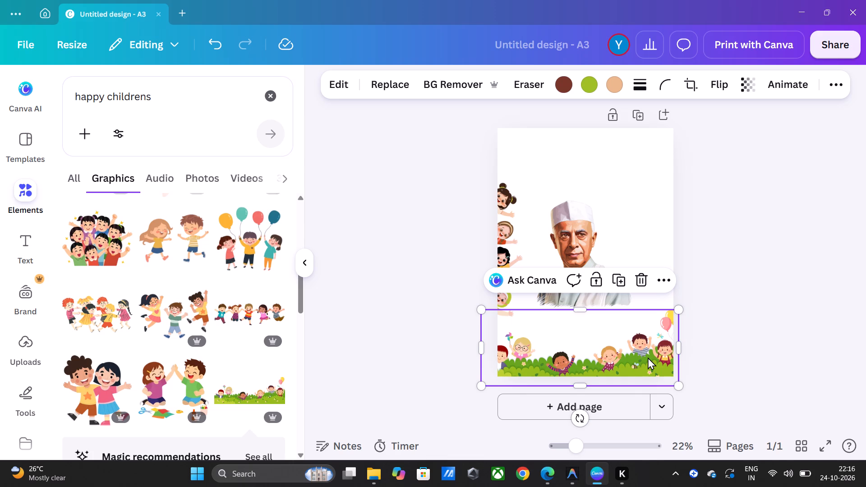
left_click(740, 291)
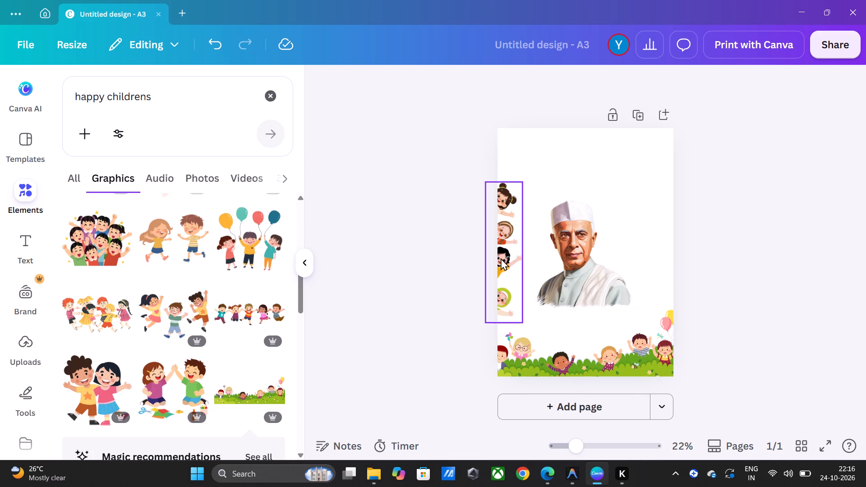
Move the column of peeking children slightly down the page's left edge so it sits just above the grass banner.
left_click_drag(507, 255, 504, 273)
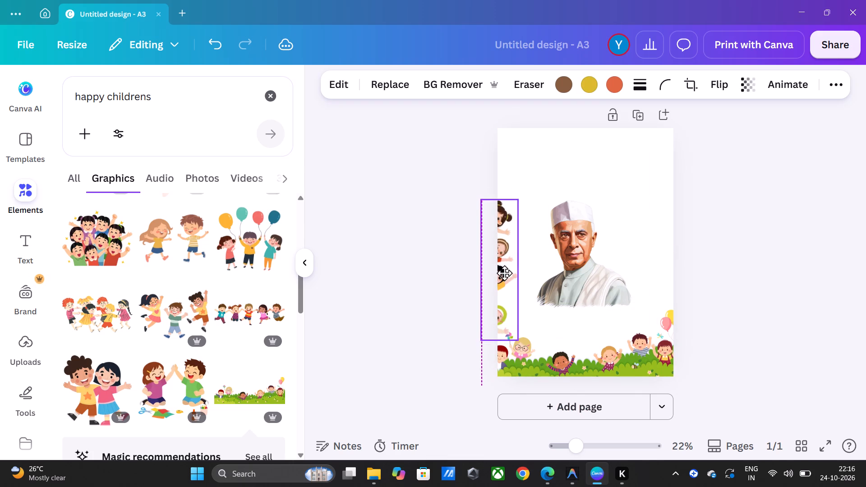
left_click_drag(504, 273, 508, 267)
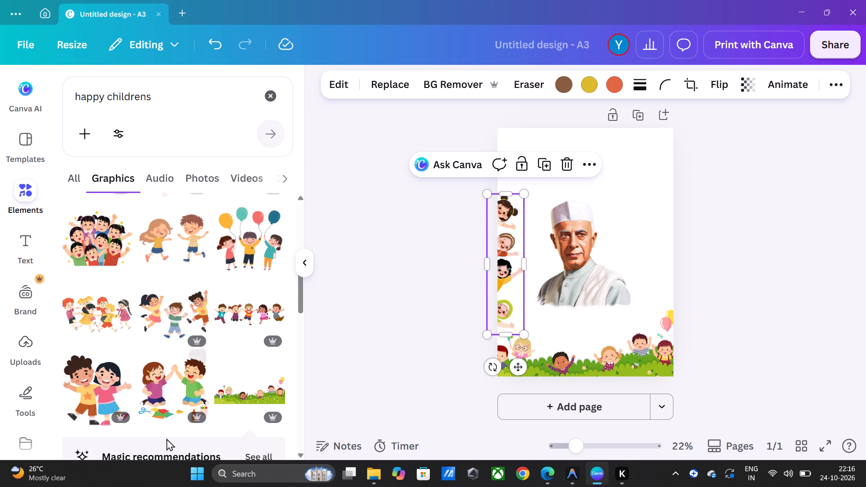
Look through the "happy childrens" graphics for another illustration that suits the poster.
scroll(180, 436, "down", 3)
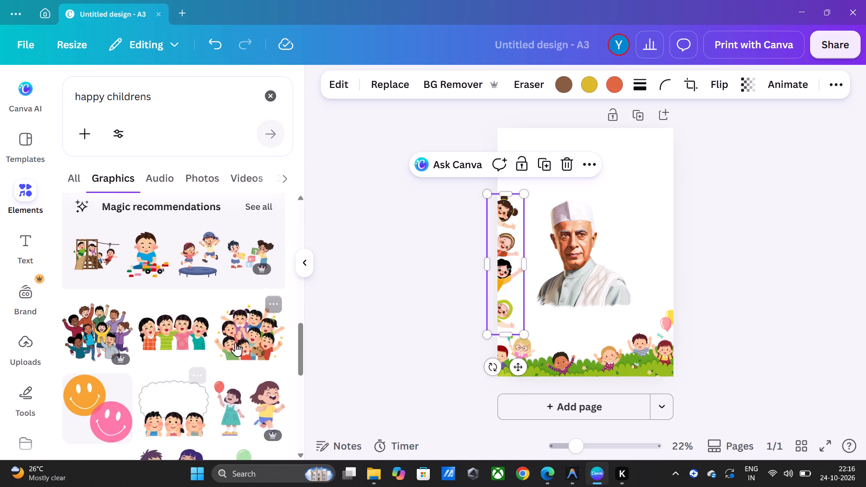
scroll(224, 336, "down", 1)
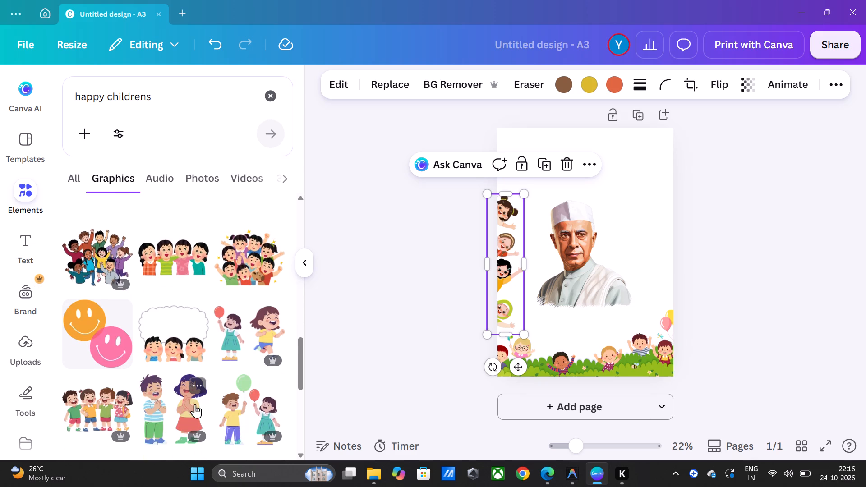
scroll(195, 408, "down", 4)
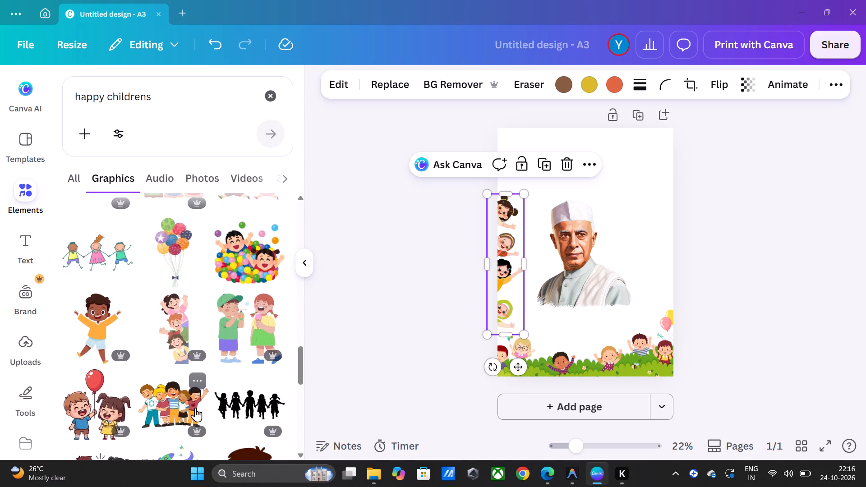
scroll(195, 408, "down", 3)
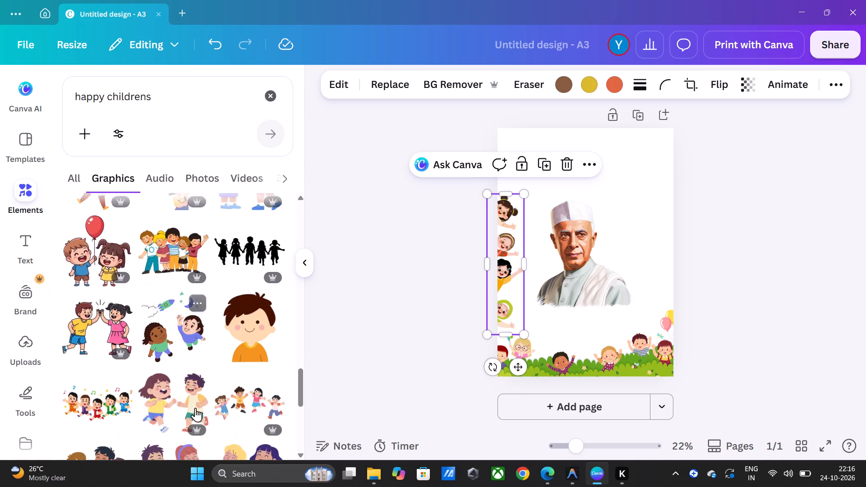
scroll(195, 408, "down", 2)
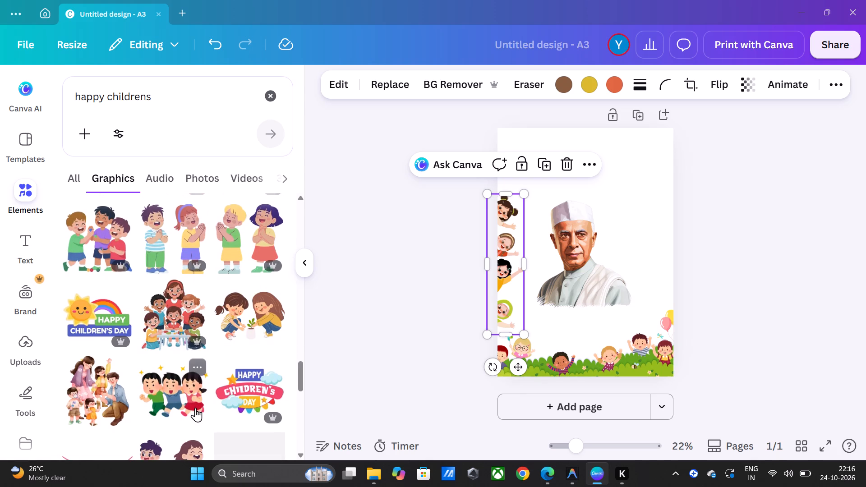
scroll(195, 408, "down", 3)
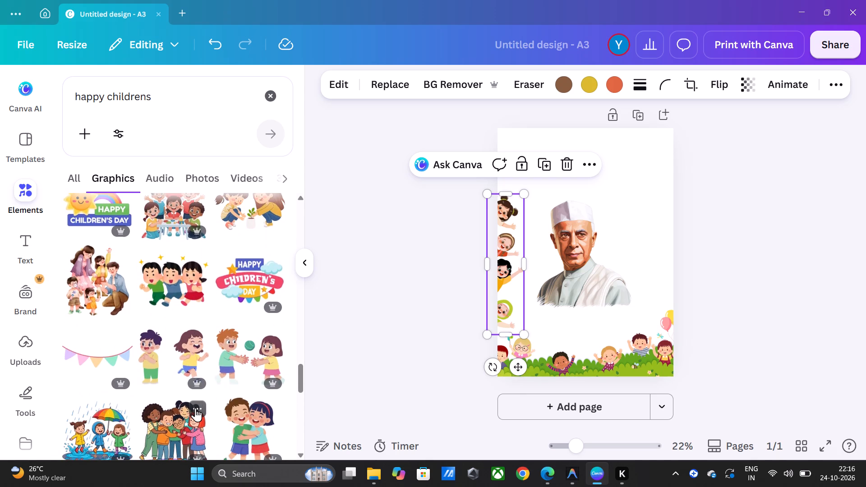
scroll(195, 408, "down", 2)
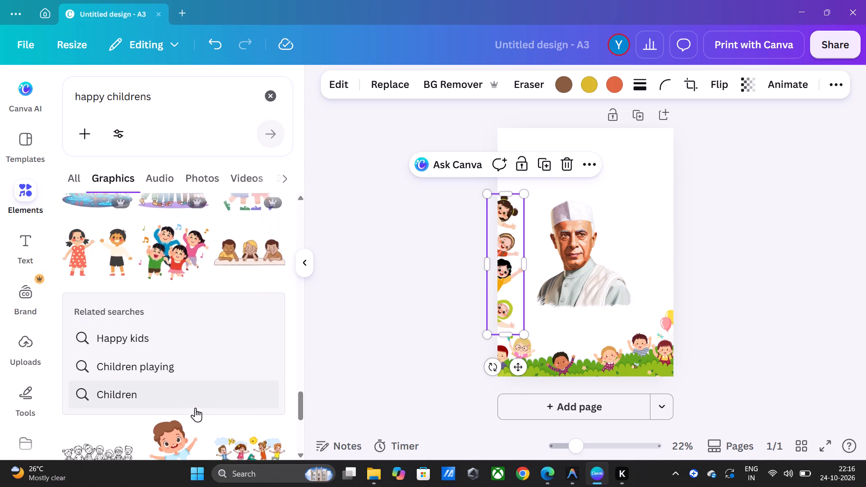
scroll(195, 408, "down", 3)
scroll(195, 408, "up", 1)
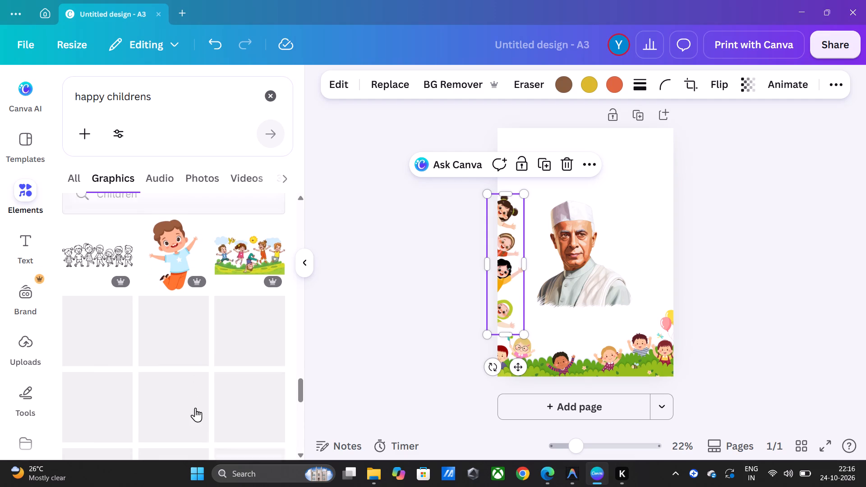
scroll(195, 408, "up", 1)
left_click(438, 315)
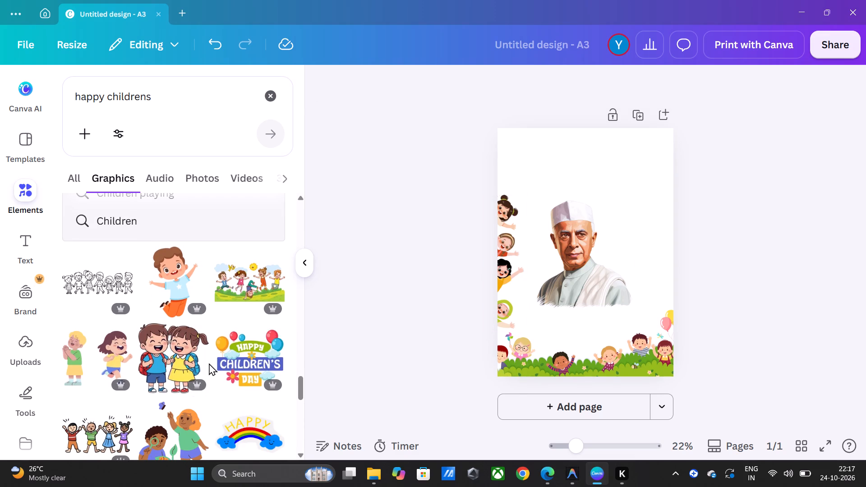
scroll(209, 363, "down", 2)
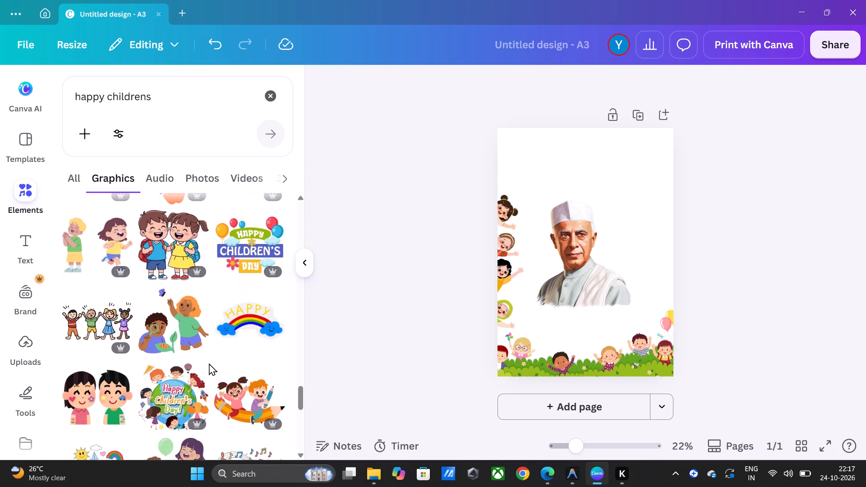
scroll(209, 363, "down", 1)
scroll(289, 260, "down", 1)
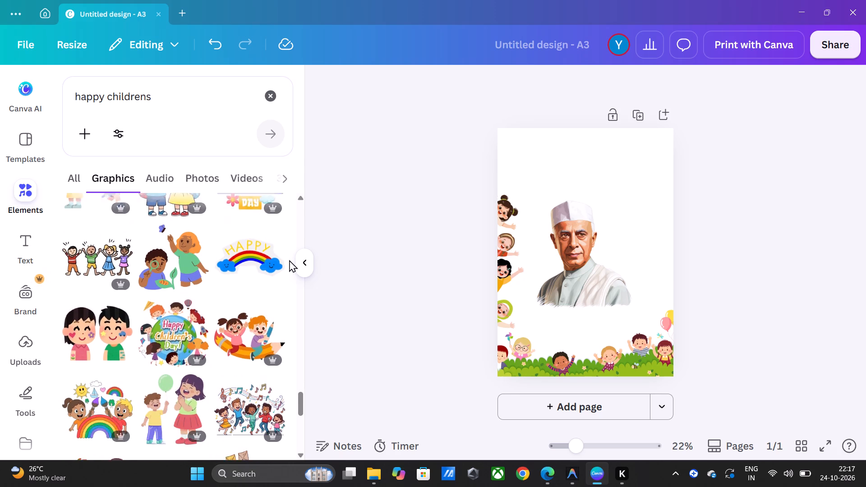
scroll(289, 260, "down", 1)
scroll(193, 369, "down", 3)
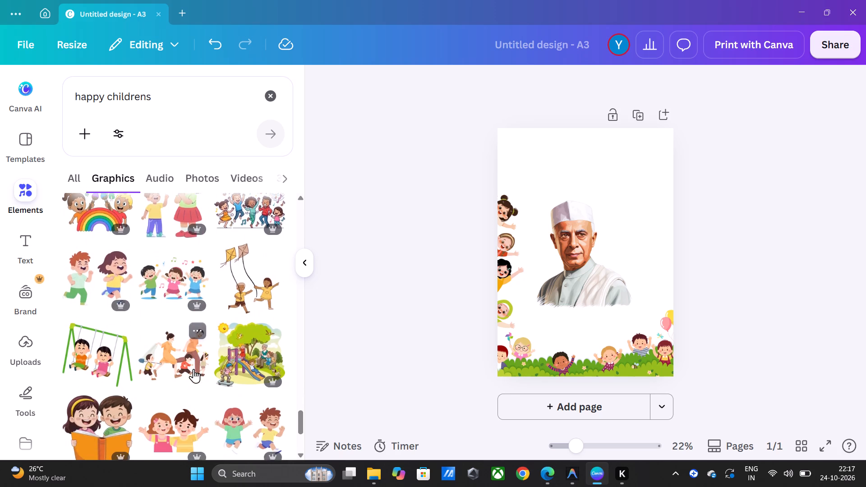
scroll(193, 369, "down", 1)
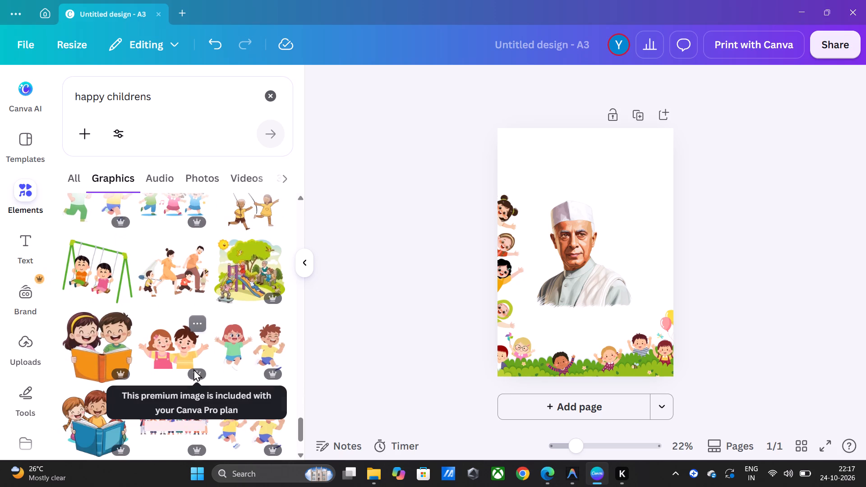
scroll(193, 369, "down", 1)
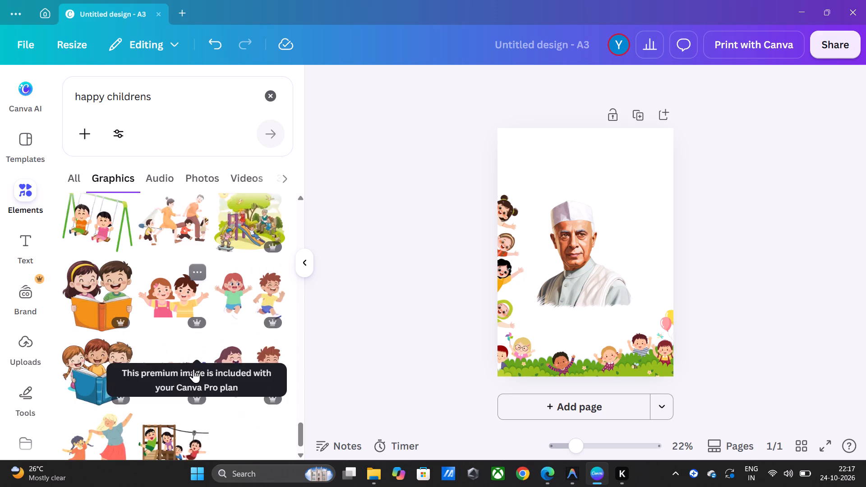
scroll(193, 369, "down", 3)
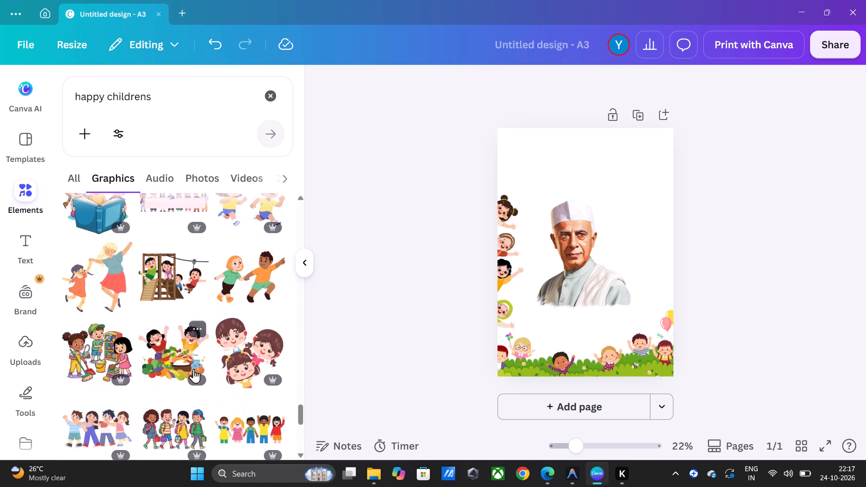
Add a subheading text reading "GMRIT COMMUNITY RADIO WISHES YOU".
left_click(19, 248)
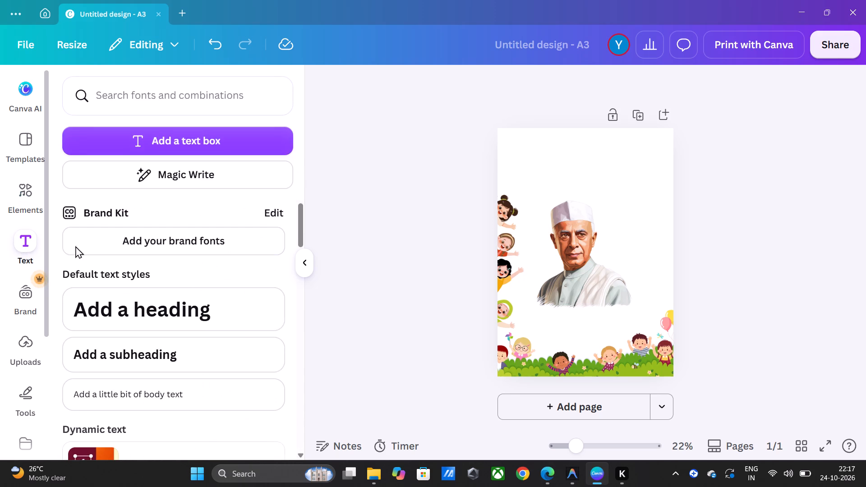
left_click(136, 357)
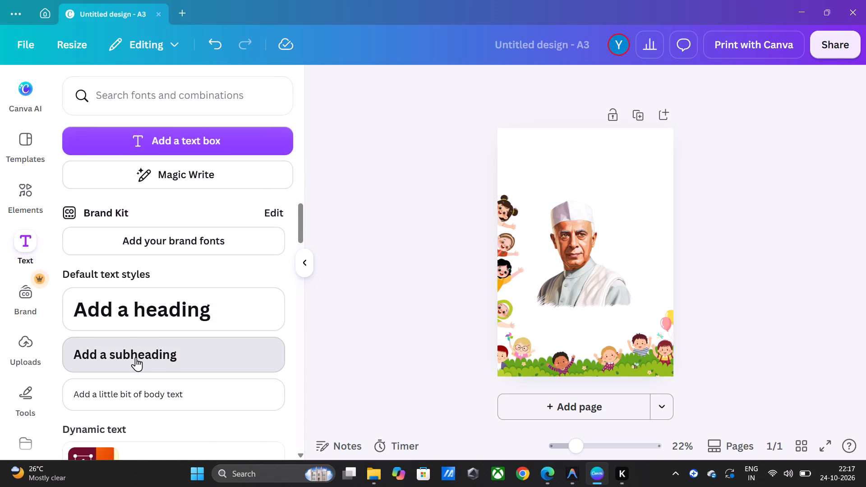
type("GMRIT")
key("space")
type("COMMUNIT")
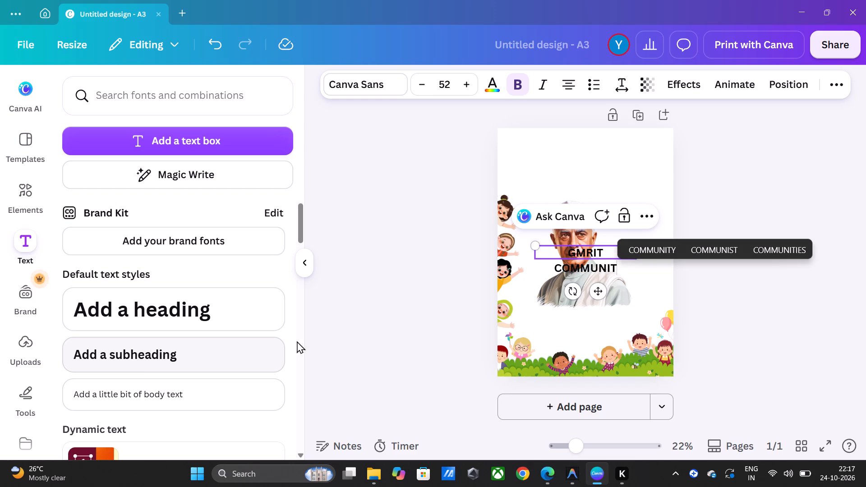
left_click(670, 247)
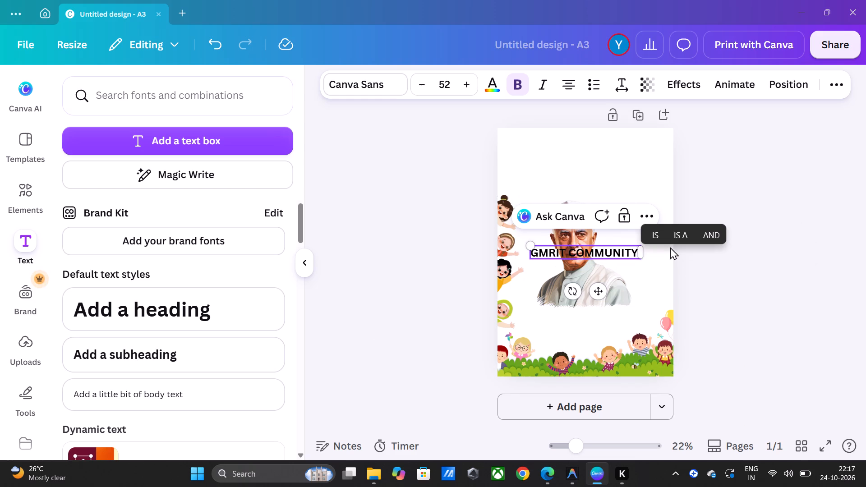
type("RAFIO")
key("space")
key("BackSpace")
key("BackSpace")
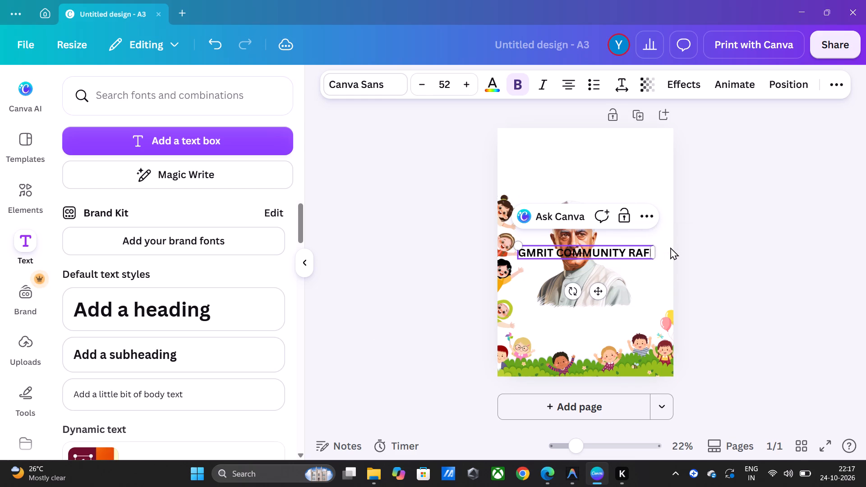
key("BackSpace")
key("BackSpace")
type("DIO WISSHES TO")
key("BackSpace")
key("BackSpace")
type("YOU")
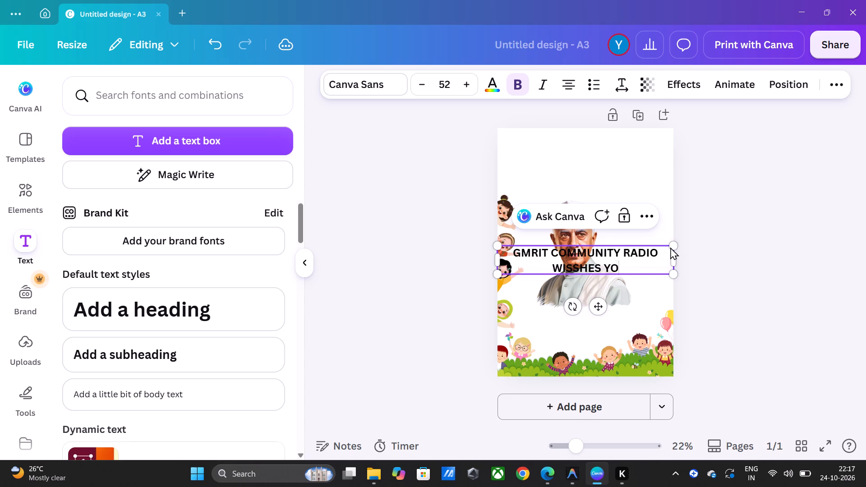
key("space")
left_click(580, 270)
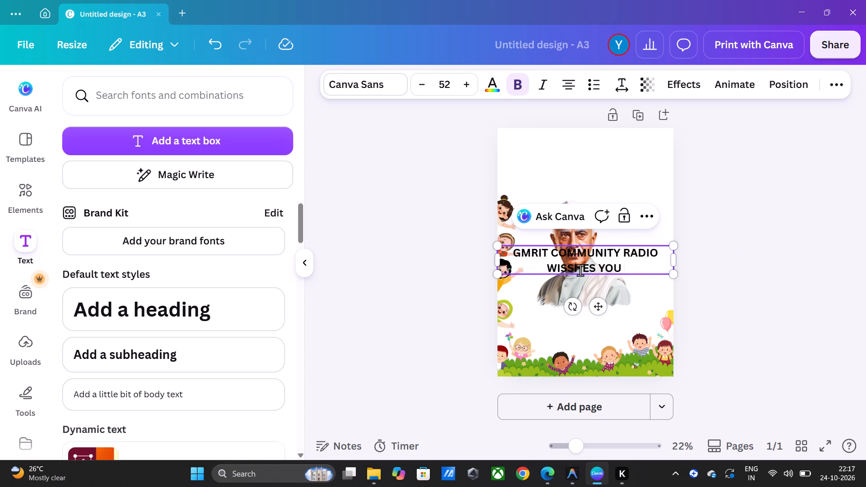
key("Left")
key("Left")
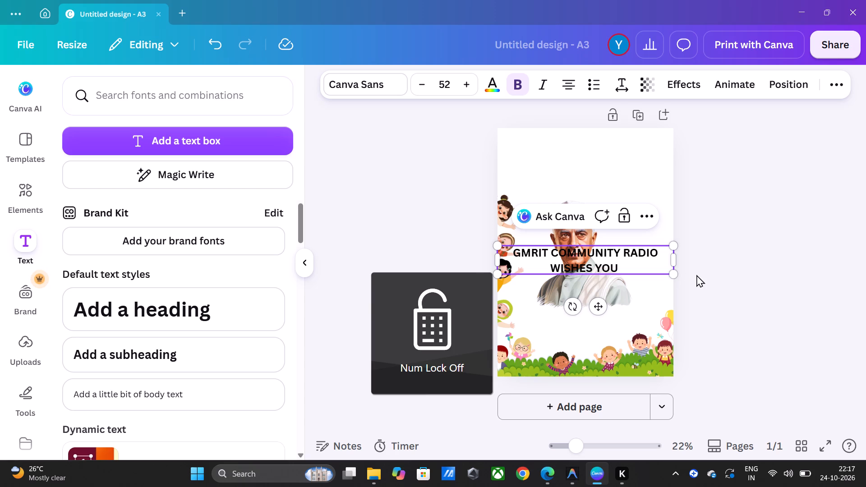
left_click(696, 275)
Move the "GMRIT COMMUNITY RADIO WISHES YOU" text above the Nehru portrait, centred across the page.
left_click_drag(630, 249, 642, 176)
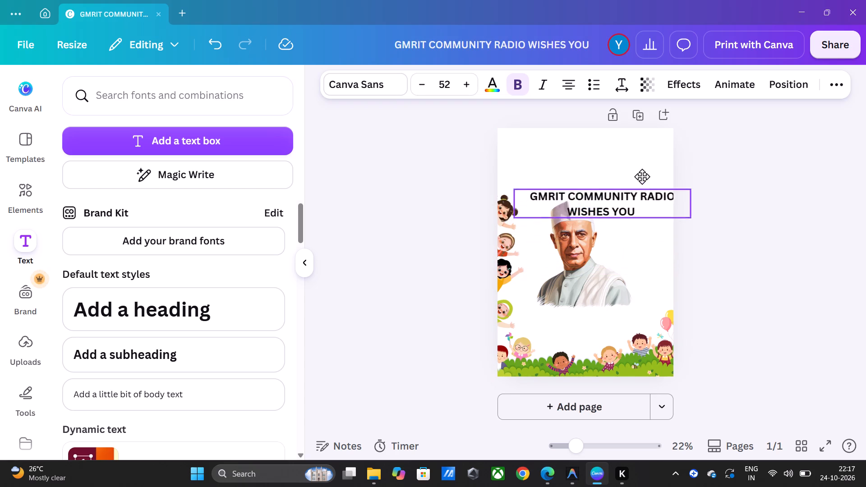
left_click_drag(642, 176, 631, 157)
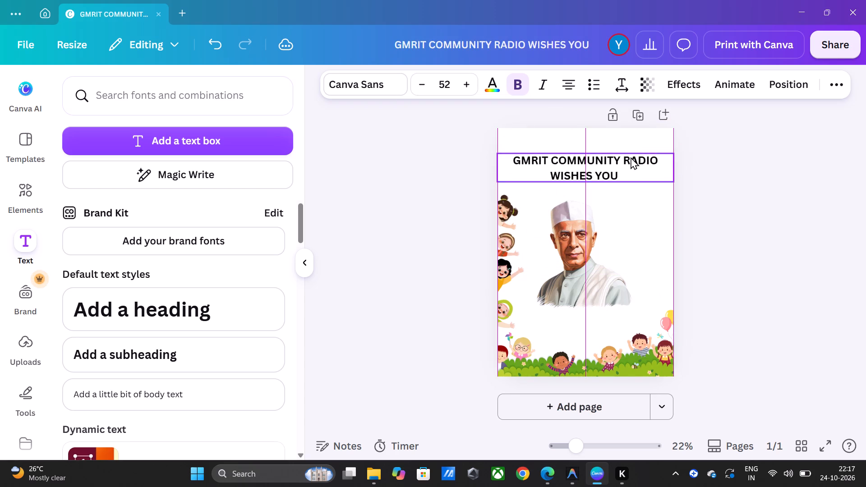
Change the font of the "GMRIT COMMUNITY RADIO WISHES YOU" text to the handwriting font FF Providence Sans.
double_click(639, 159)
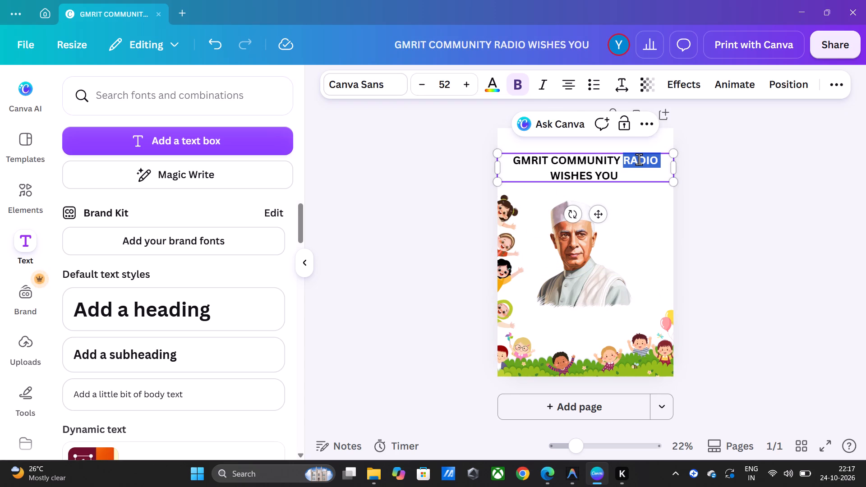
left_click(639, 159)
left_click_drag(660, 161, 597, 158)
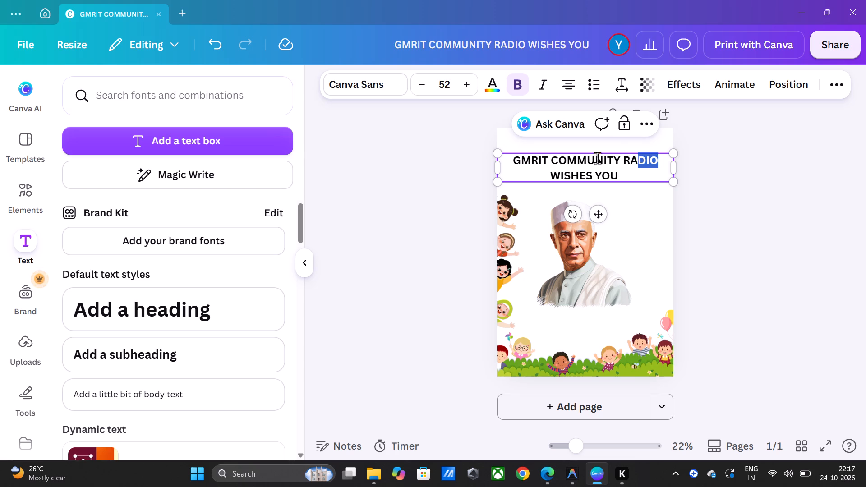
left_click_drag(597, 158, 516, 157)
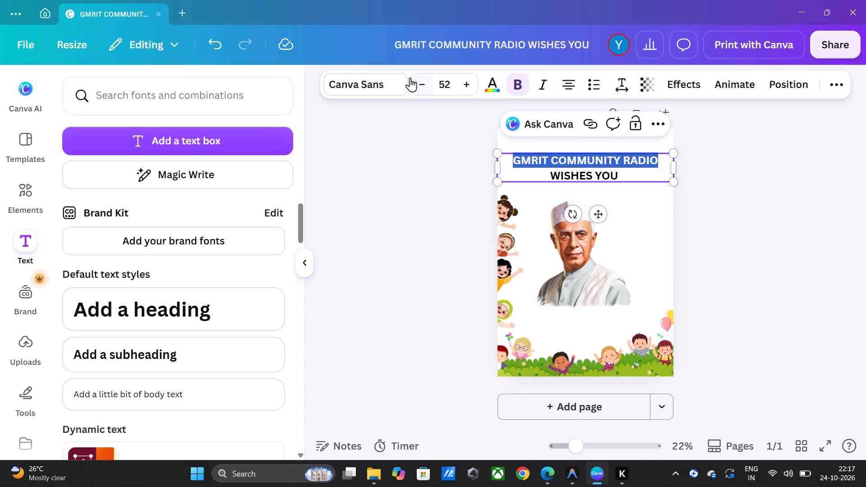
left_click(392, 81)
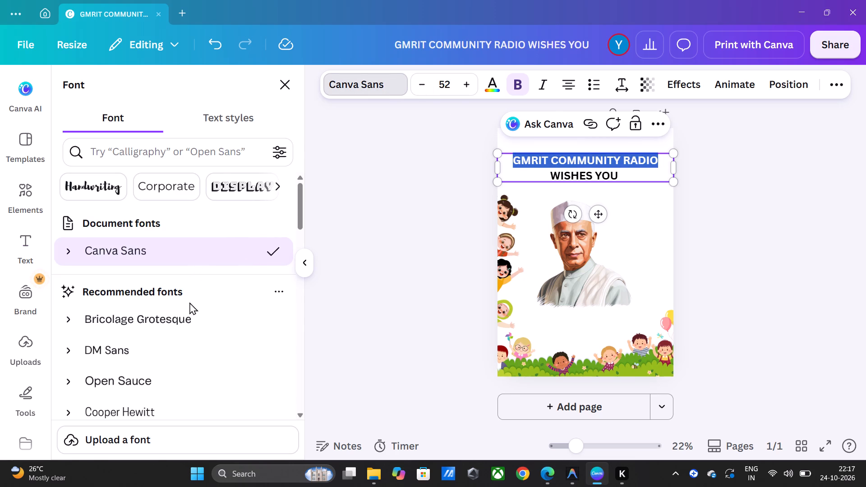
scroll(174, 326, "up", 1)
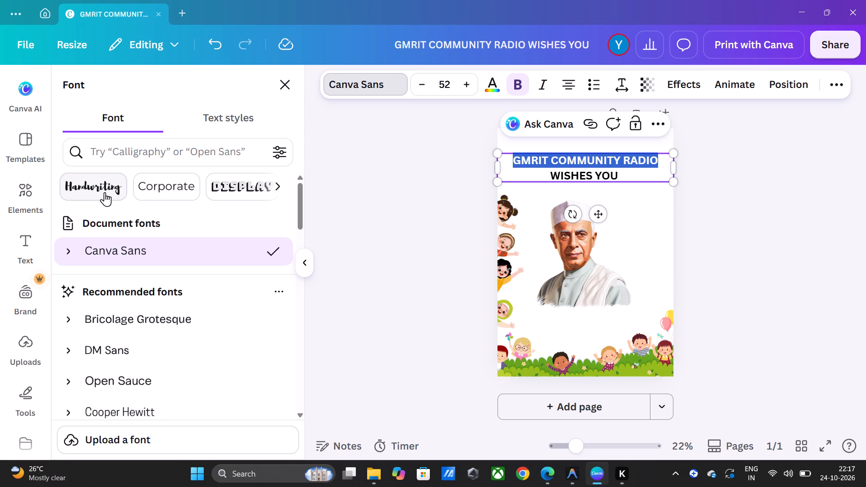
left_click(105, 192)
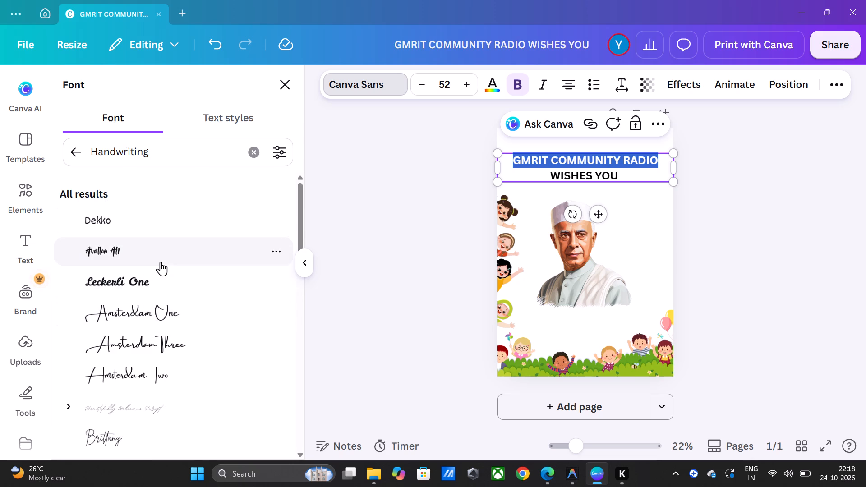
left_click(161, 262)
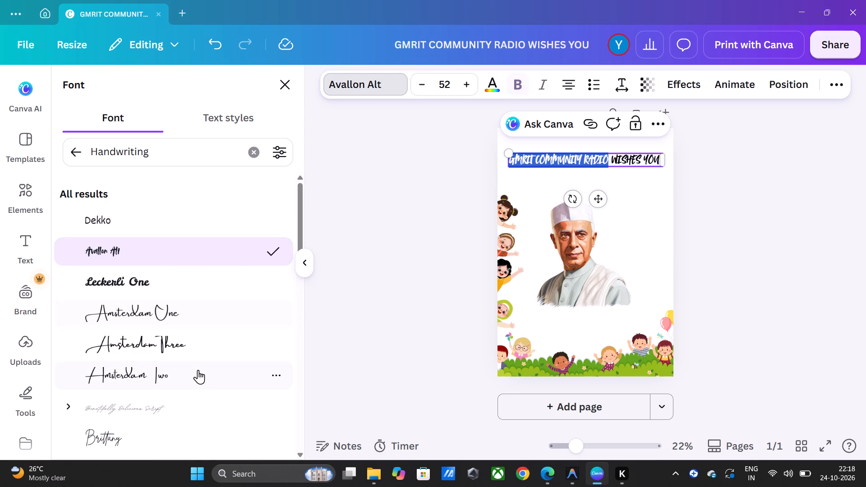
scroll(189, 352, "down", 1)
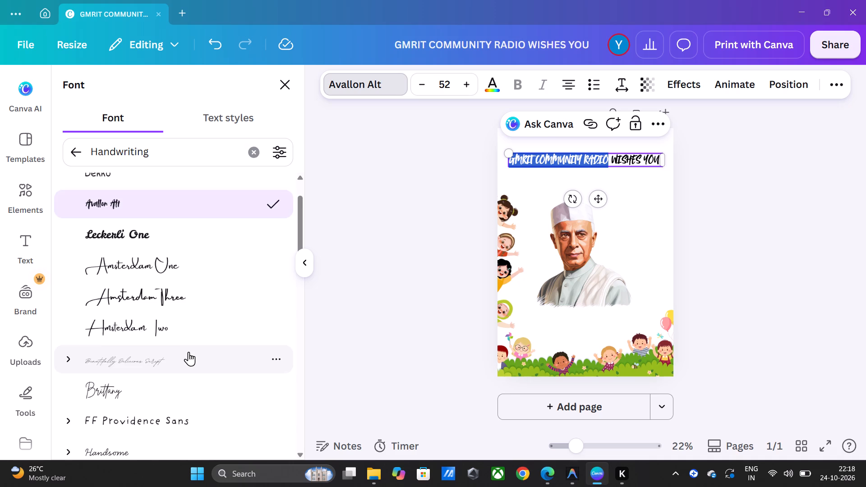
scroll(189, 352, "down", 1)
left_click(193, 300)
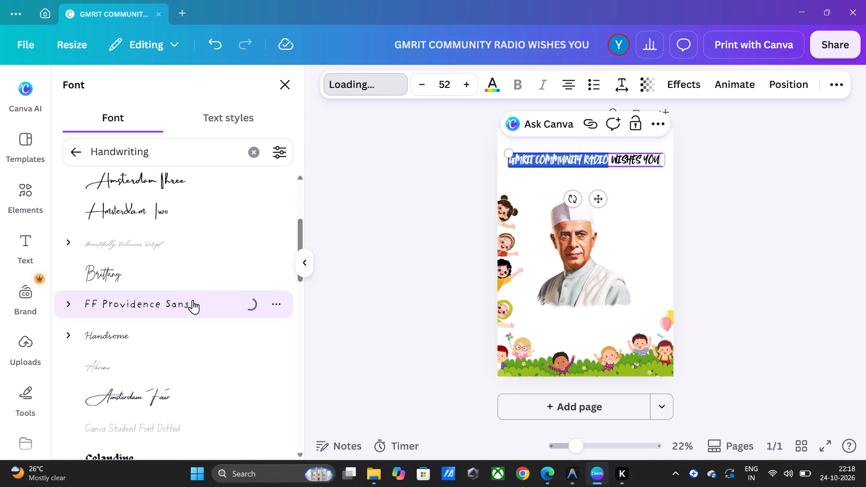
left_click_drag(624, 174, 523, 170)
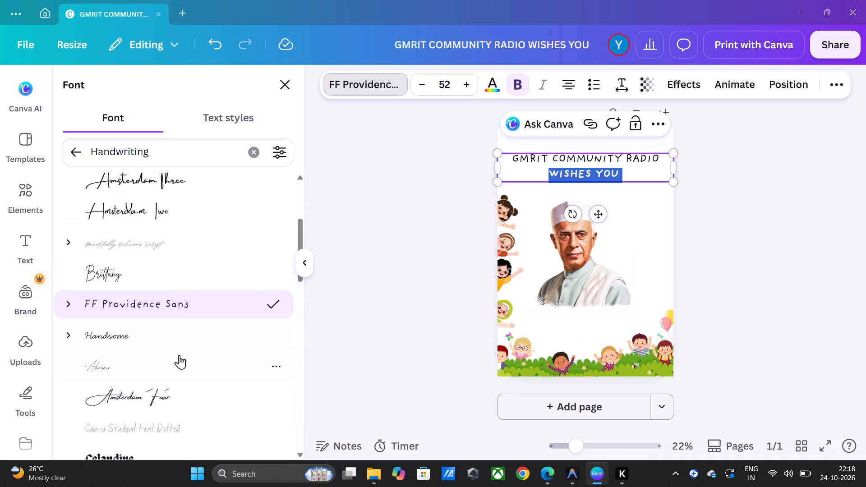
scroll(179, 355, "down", 1)
left_click(425, 268)
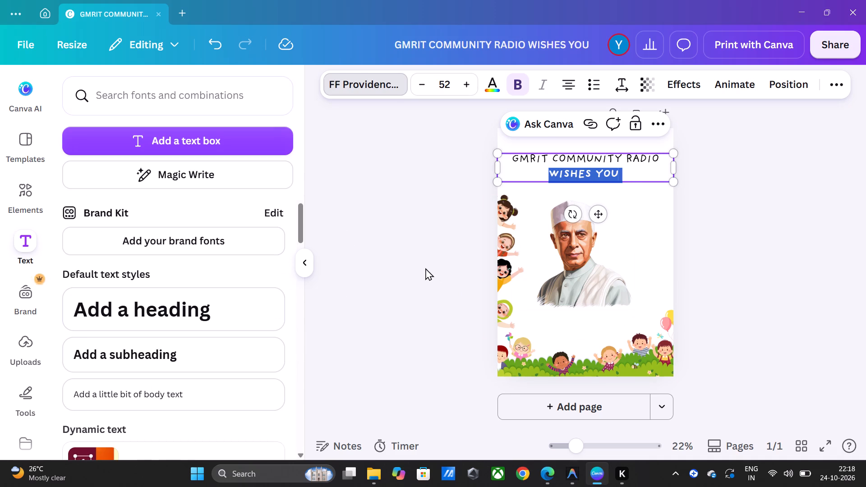
left_click(724, 223)
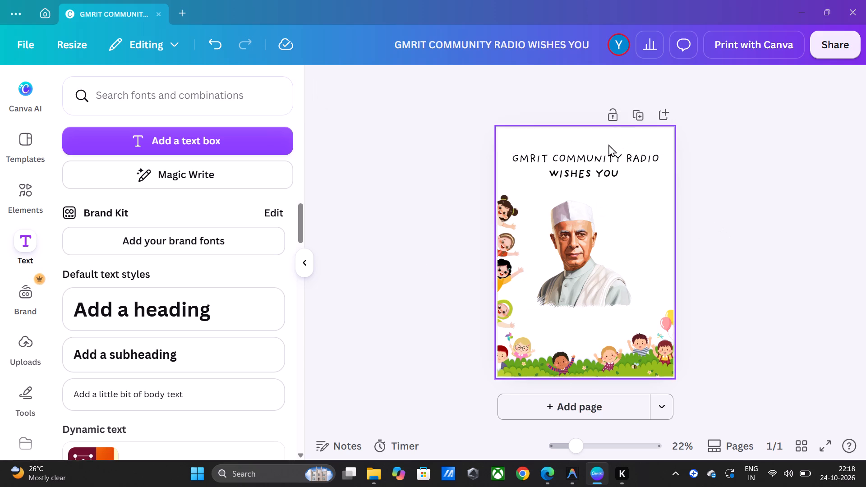
Make the words "GMRIT COMMUNITY RADIO" bold to match "WISHES YOU".
left_click(598, 166)
double_click(594, 158)
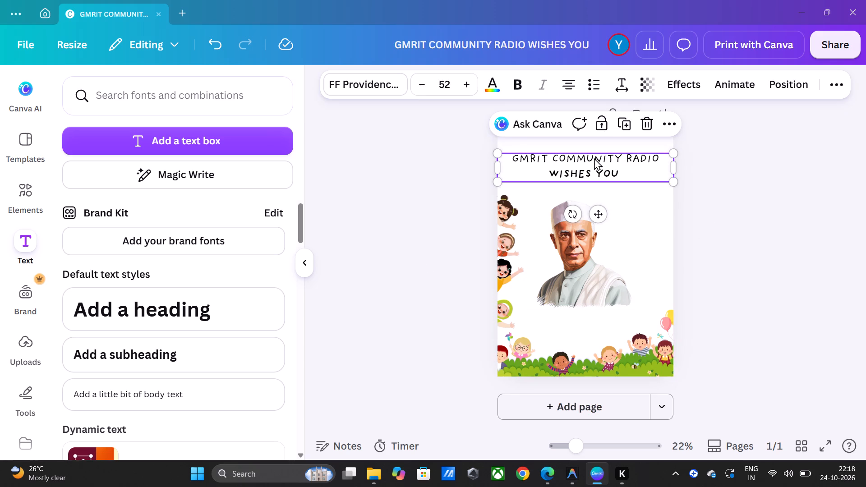
left_click(516, 80)
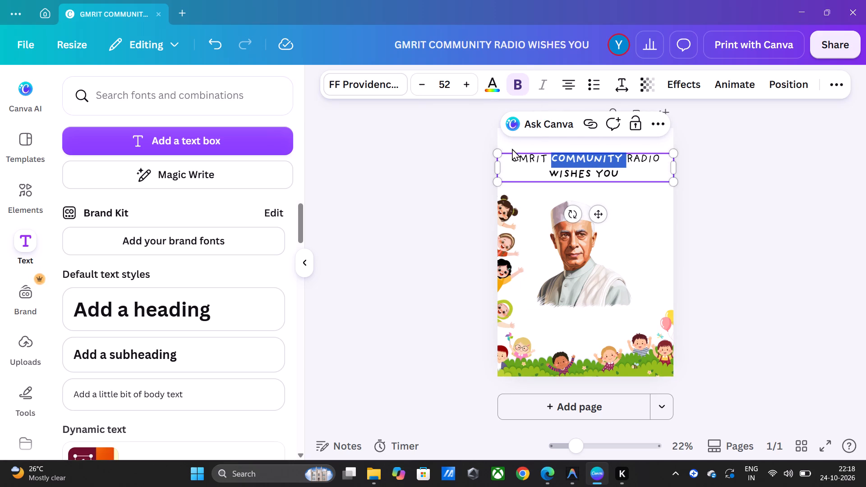
double_click(525, 160)
double_click(525, 160)
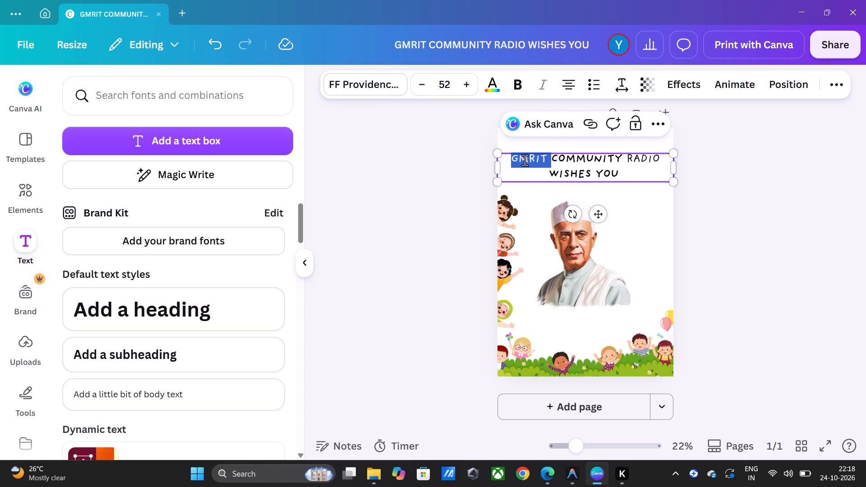
left_click(524, 81)
double_click(439, 196)
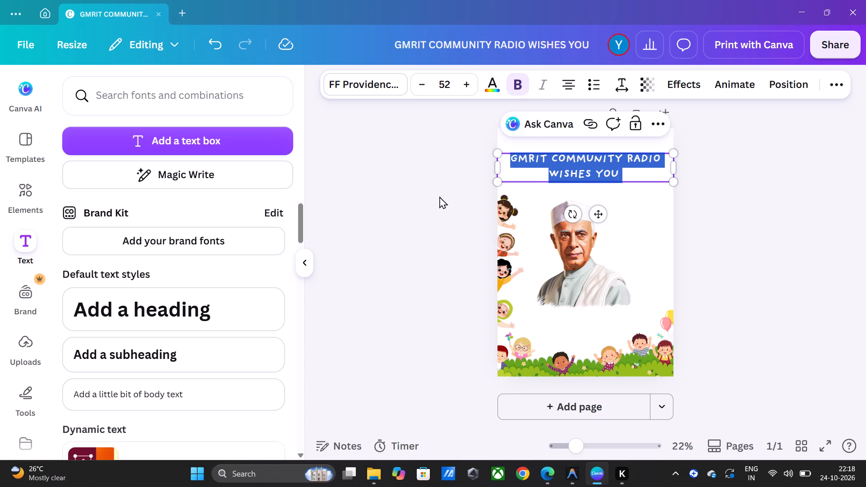
Move the greeting text slightly down towards the Nehru portrait, keeping it centred across the page.
left_click_drag(574, 161, 573, 168)
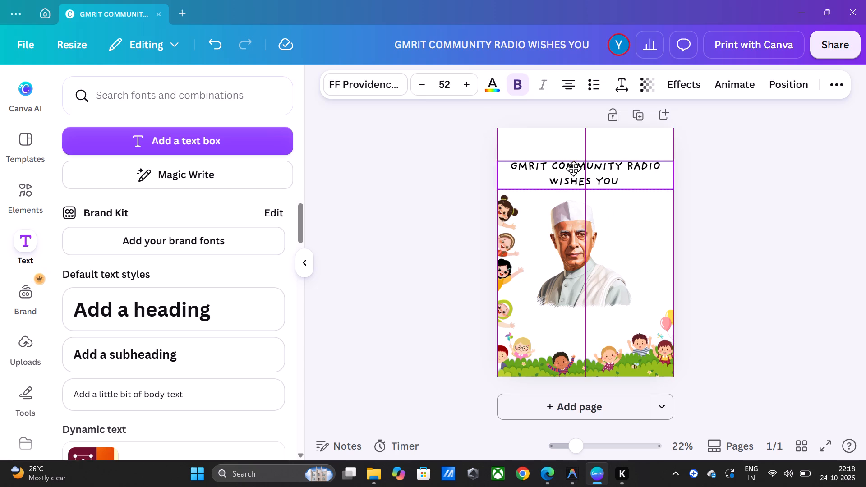
left_click_drag(573, 168, 573, 167)
left_click(622, 179)
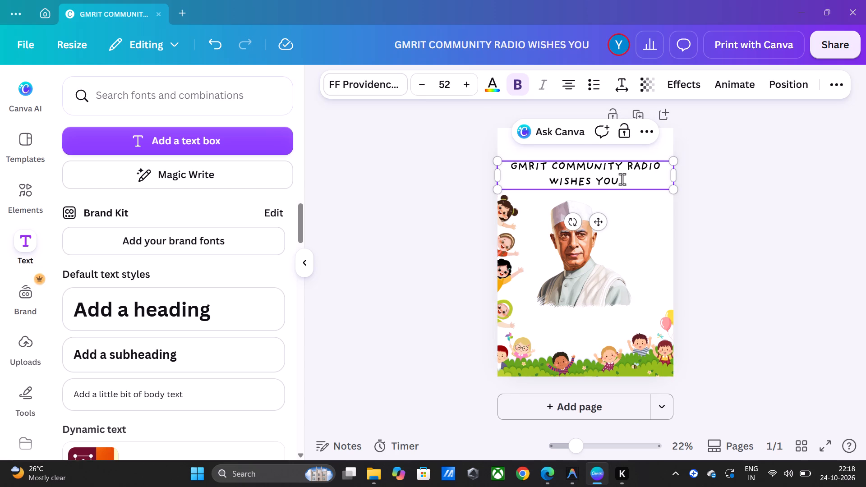
left_click(690, 183)
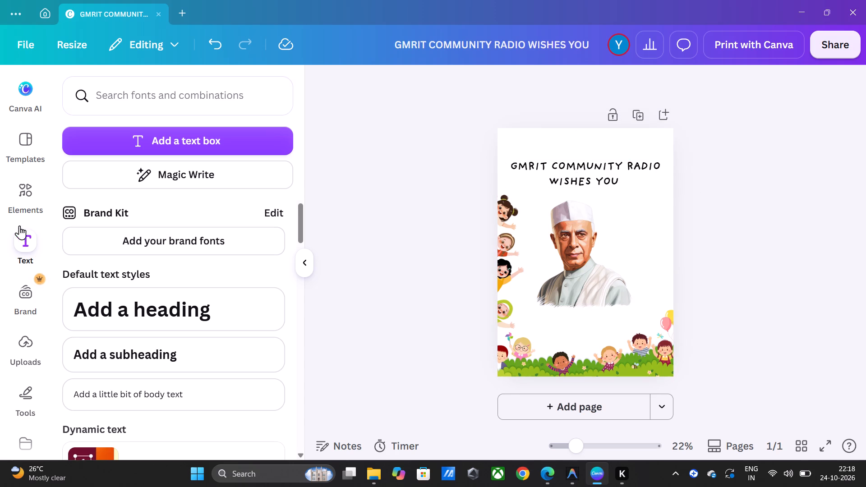
Look through the uploaded images for one that suits the poster.
left_click(24, 194)
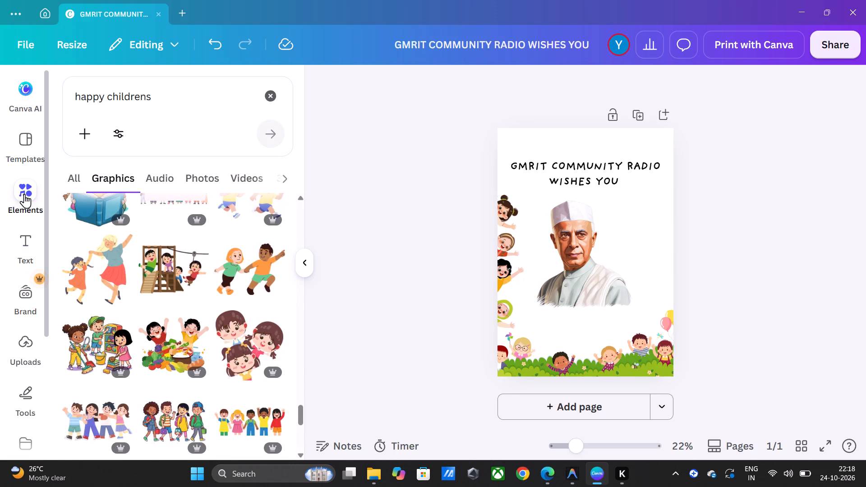
left_click(23, 337)
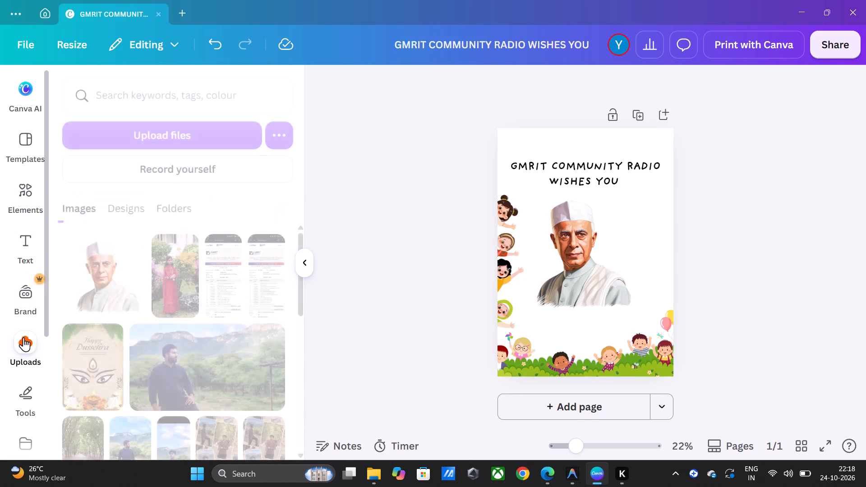
scroll(153, 328, "down", 3)
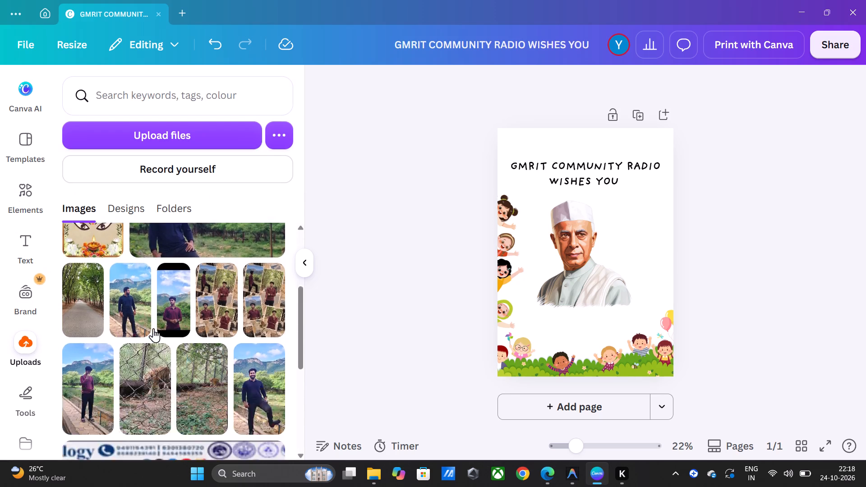
scroll(153, 328, "down", 1)
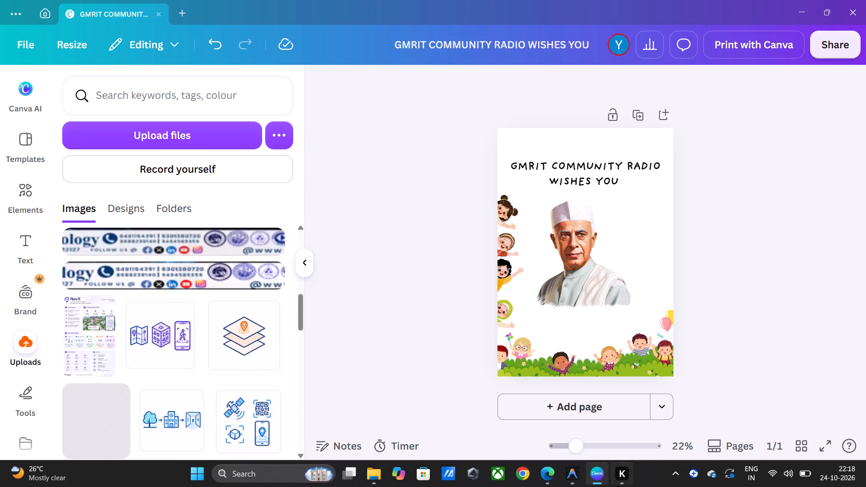
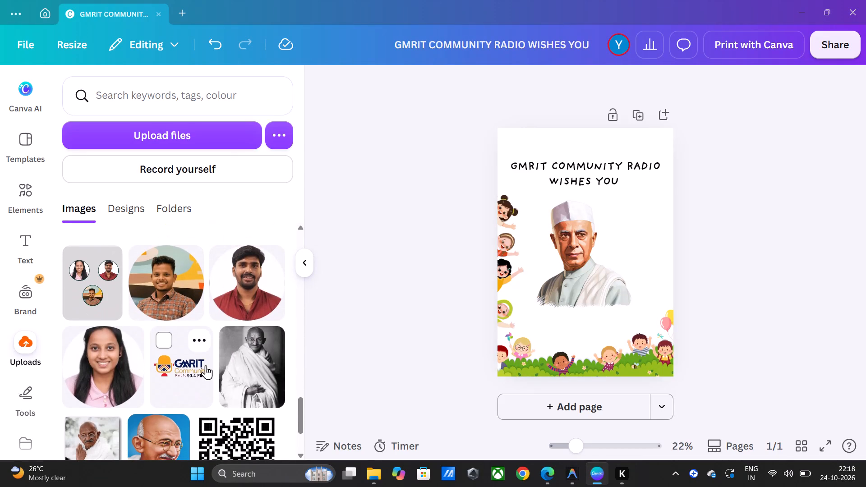
Add the uploaded GMRIT Community Radio 90.4 FM logo to the poster and crop the empty space above and below it.
left_click(199, 366)
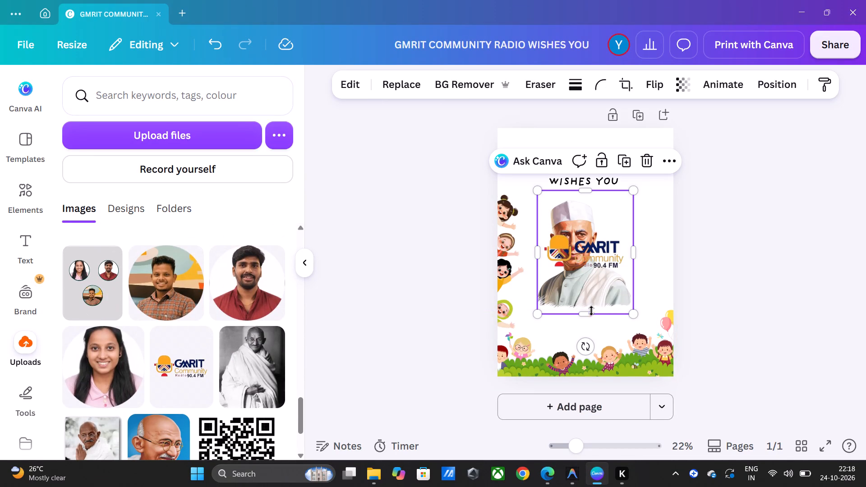
left_click_drag(585, 313, 587, 276)
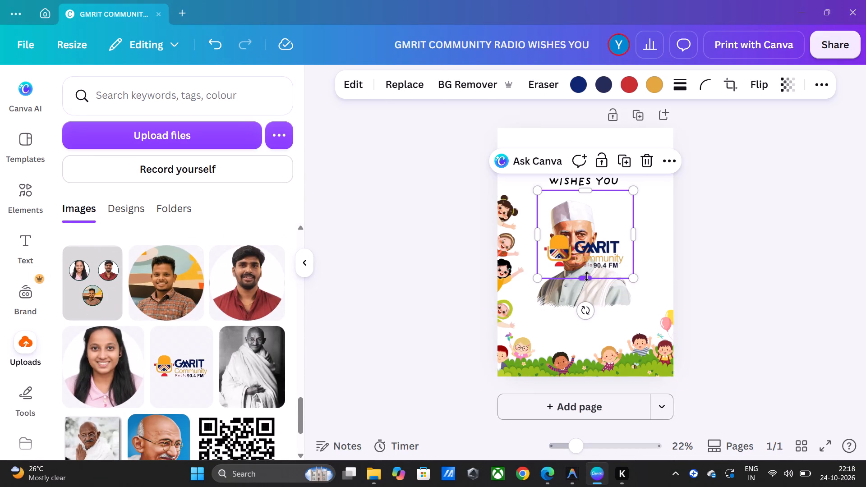
left_click_drag(582, 193, 578, 221)
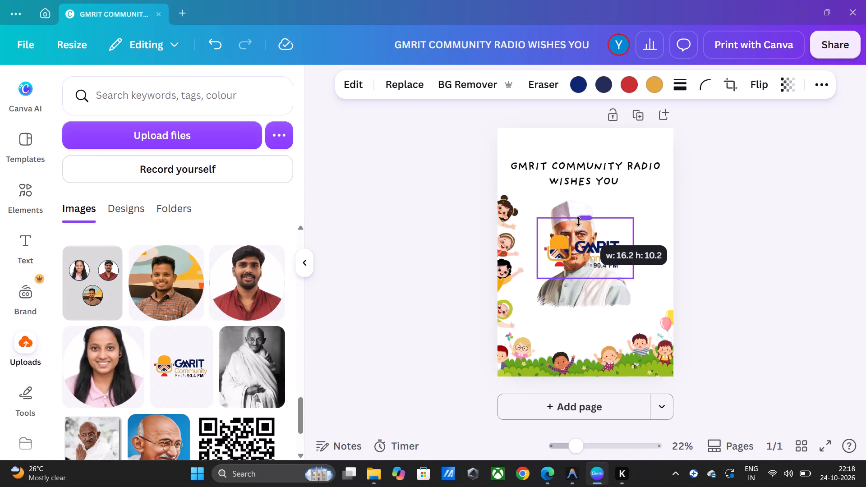
left_click_drag(578, 221, 579, 227)
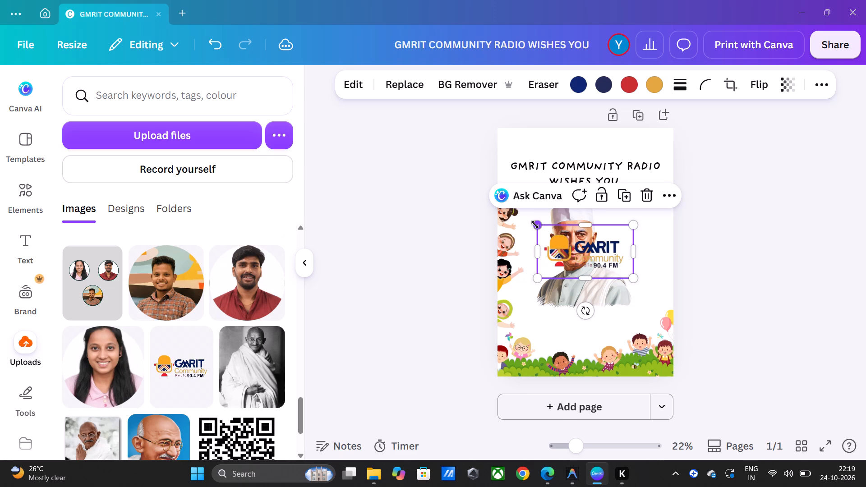
Shrink the community radio logo to about half its size and place it in the page's top-right corner.
left_click_drag(534, 225, 581, 256)
left_click_drag(621, 308, 637, 247)
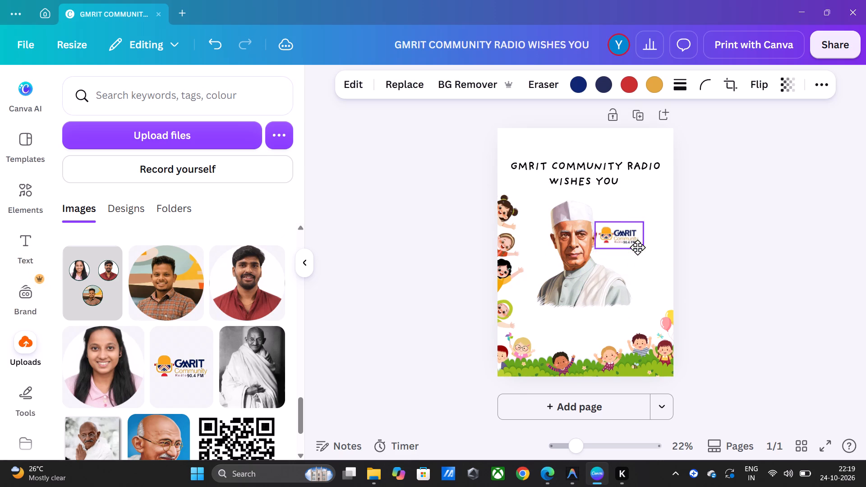
left_click_drag(637, 247, 659, 183)
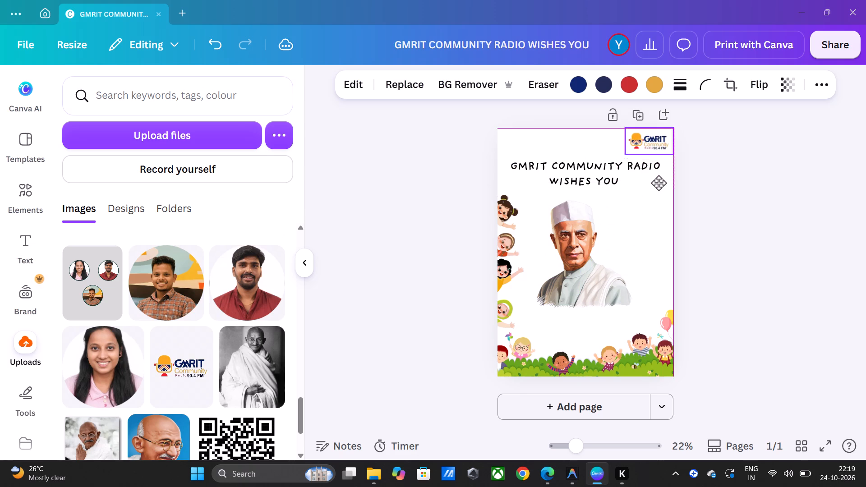
left_click_drag(659, 183, 659, 182)
left_click(726, 147)
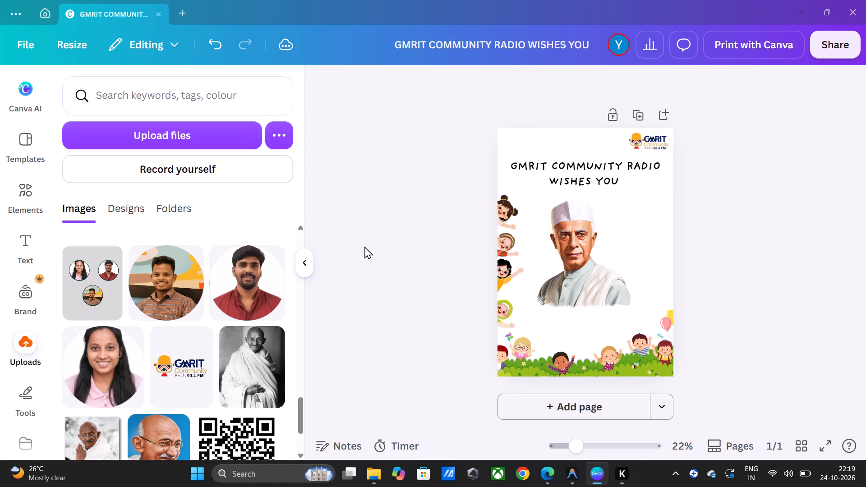
Add the navy GMRIT Deemed to be University logo from the uploads and crop its white margins on all sides.
scroll(188, 353, "down", 3)
scroll(188, 353, "up", 1)
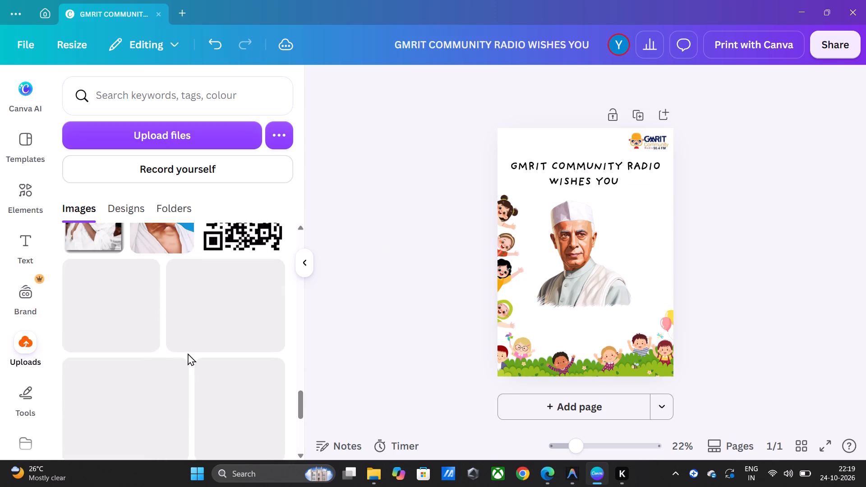
scroll(188, 353, "up", 1)
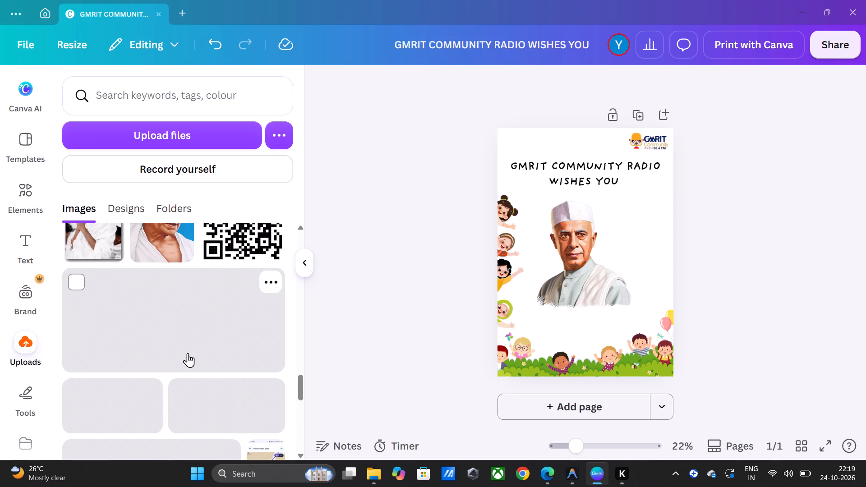
scroll(188, 353, "down", 3)
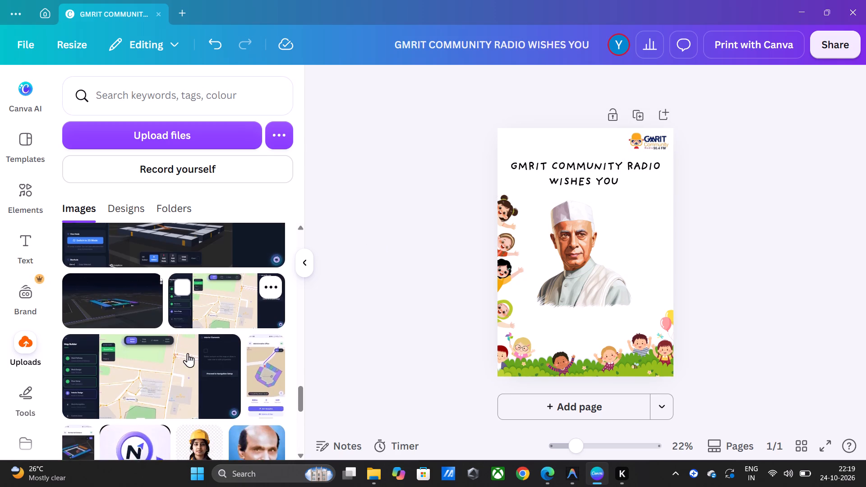
scroll(188, 353, "down", 2)
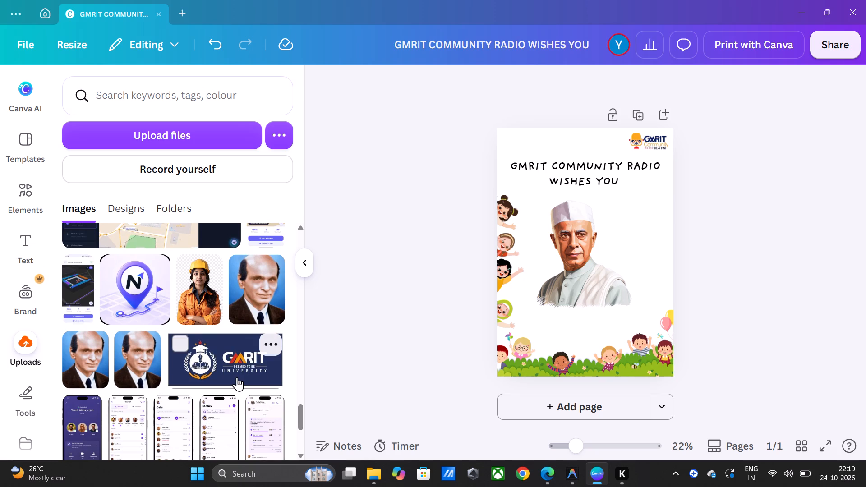
left_click(237, 377)
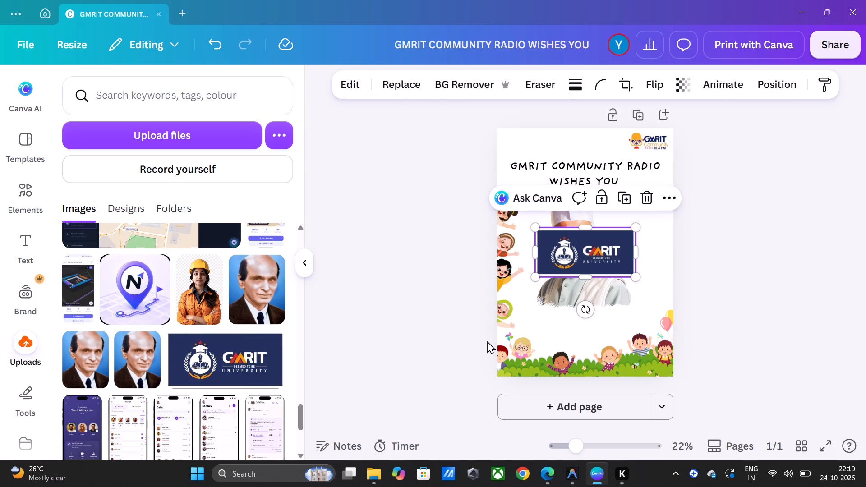
left_click_drag(582, 274, 584, 270)
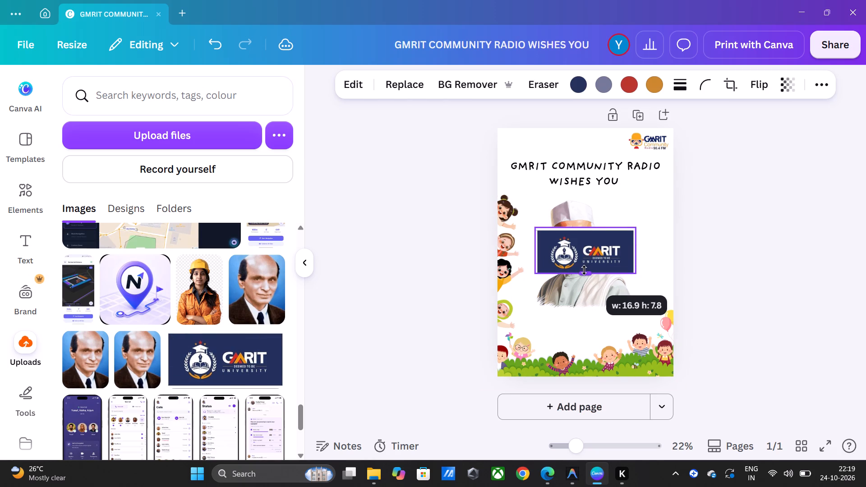
left_click_drag(584, 270, 583, 268)
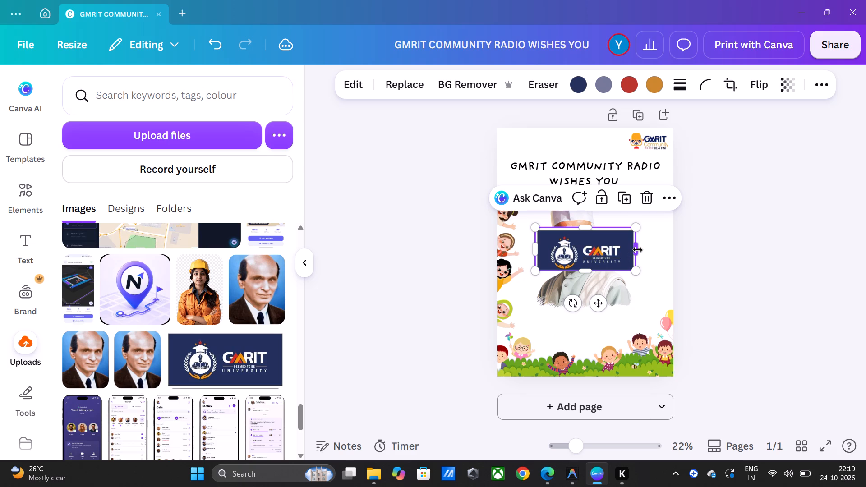
left_click_drag(638, 250, 633, 250)
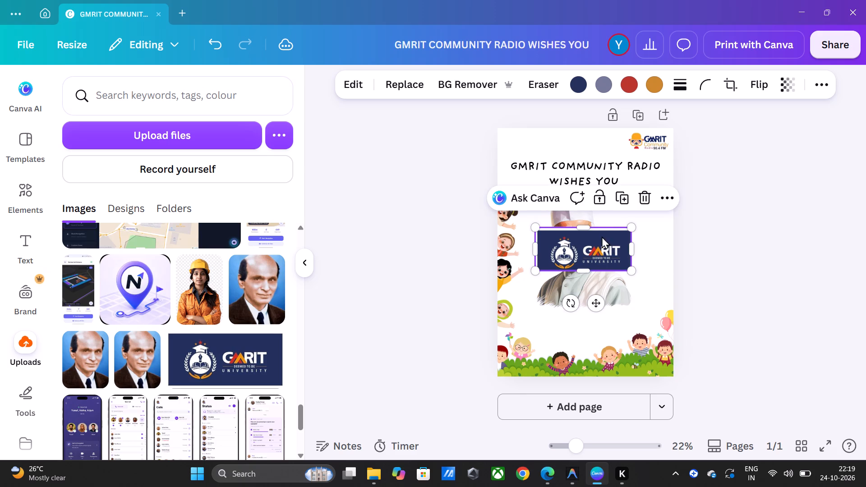
left_click_drag(590, 225, 590, 228)
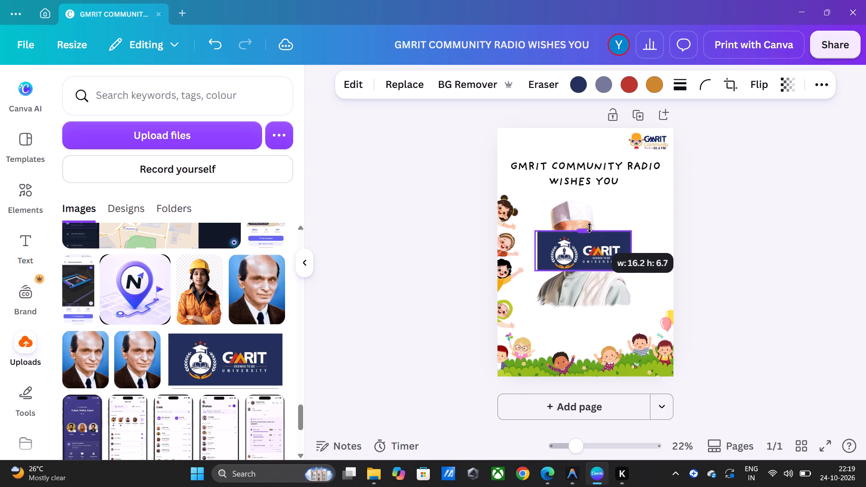
left_click_drag(590, 228, 589, 230)
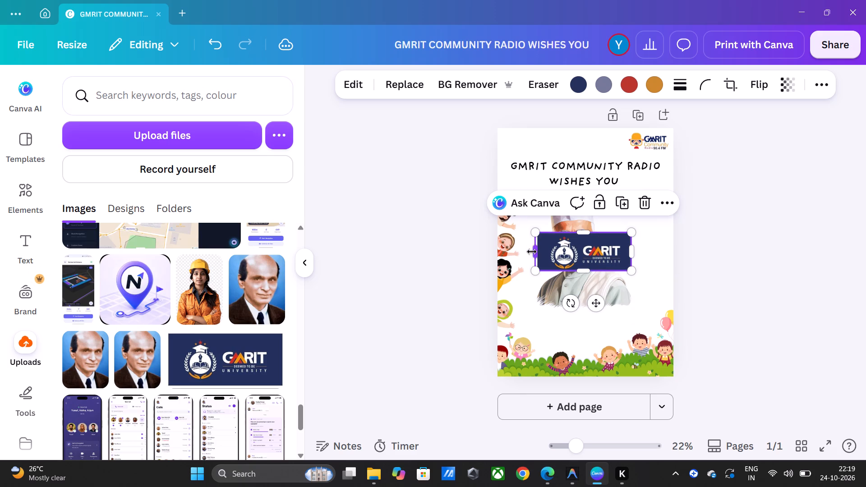
left_click_drag(532, 252, 539, 256)
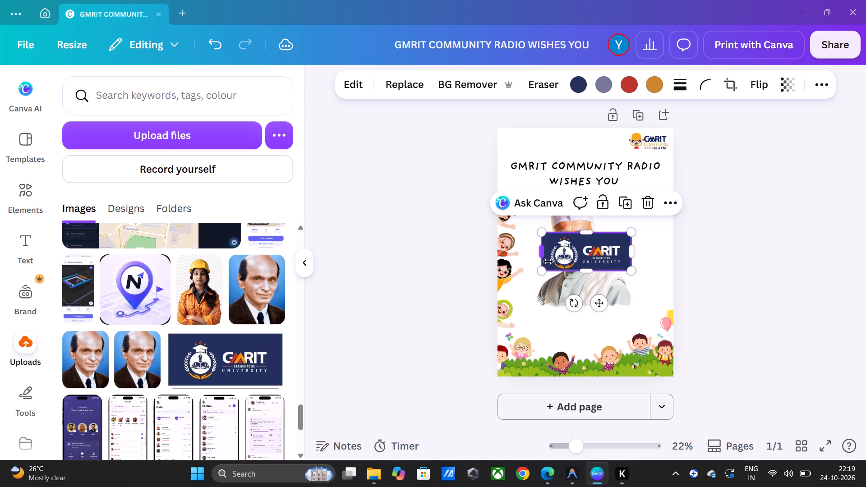
left_click(544, 255)
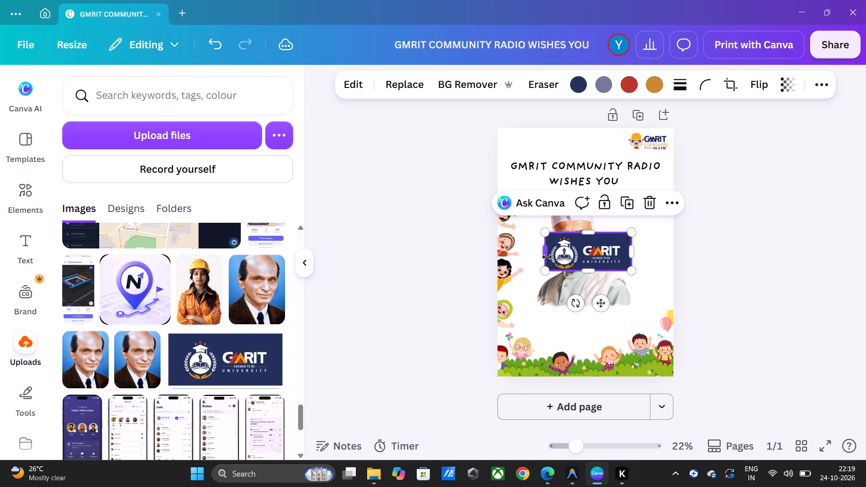
left_click(583, 271)
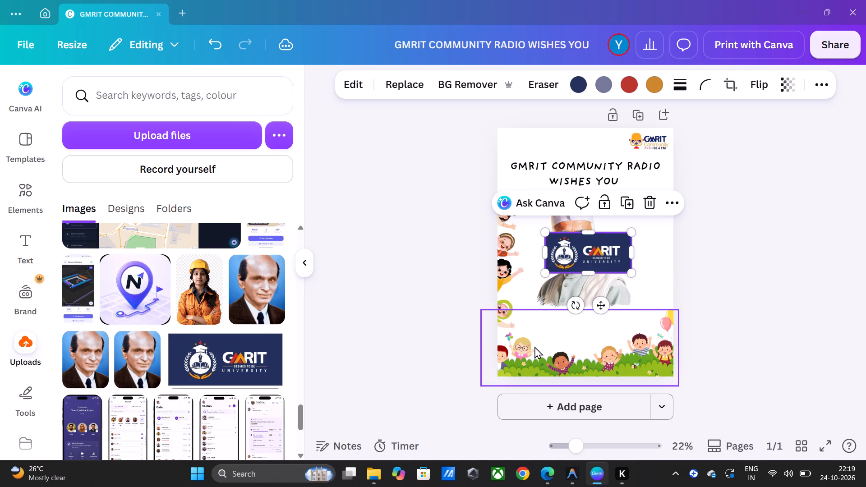
left_click(705, 263)
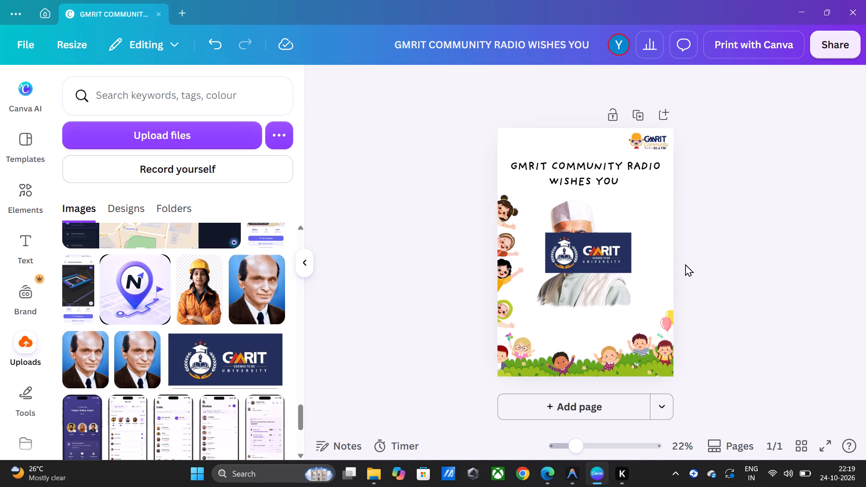
Shrink the GMRIT University logo to about half its size and place it just inside the page's top-left corner.
left_click(623, 249)
left_click_drag(632, 270, 592, 253)
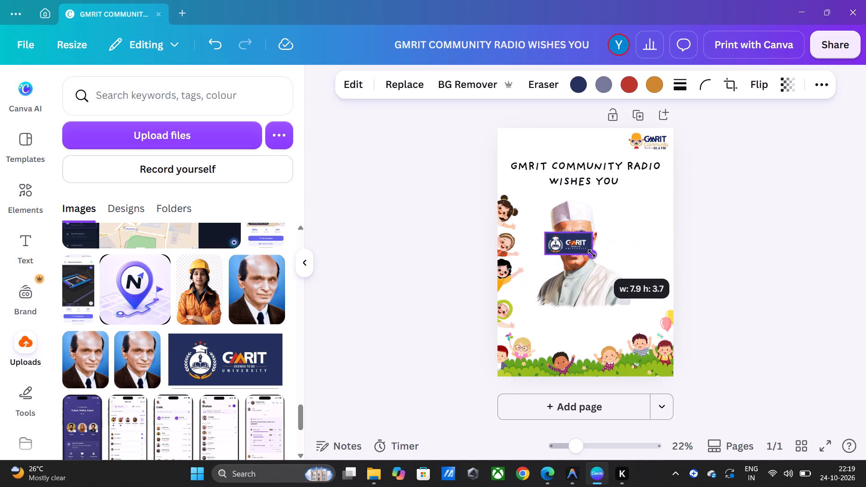
left_click_drag(592, 253, 590, 252)
left_click_drag(580, 283, 560, 246)
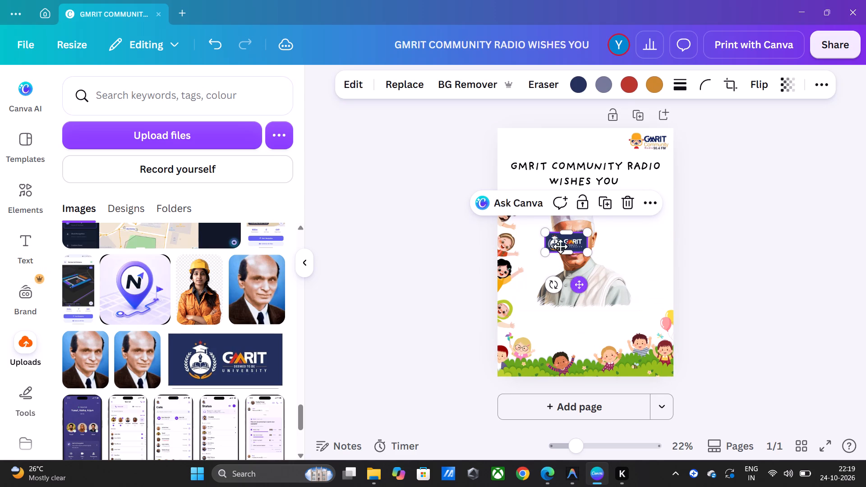
left_click_drag(560, 246, 541, 185)
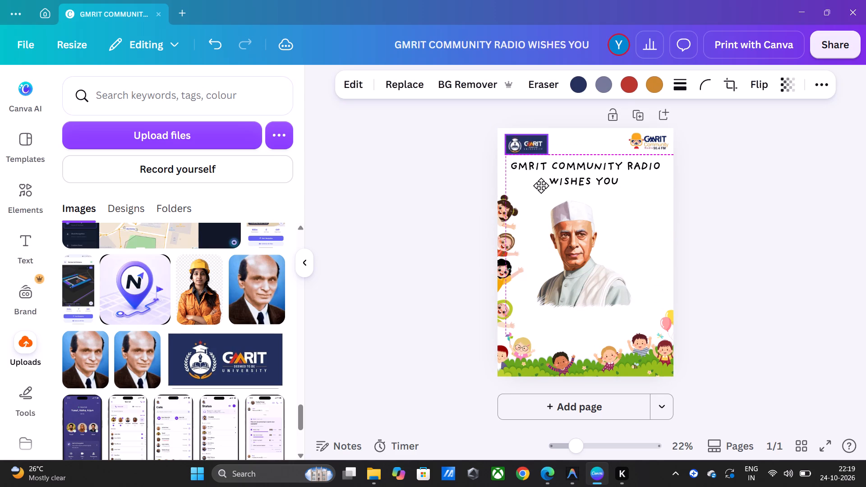
left_click_drag(541, 185, 537, 181)
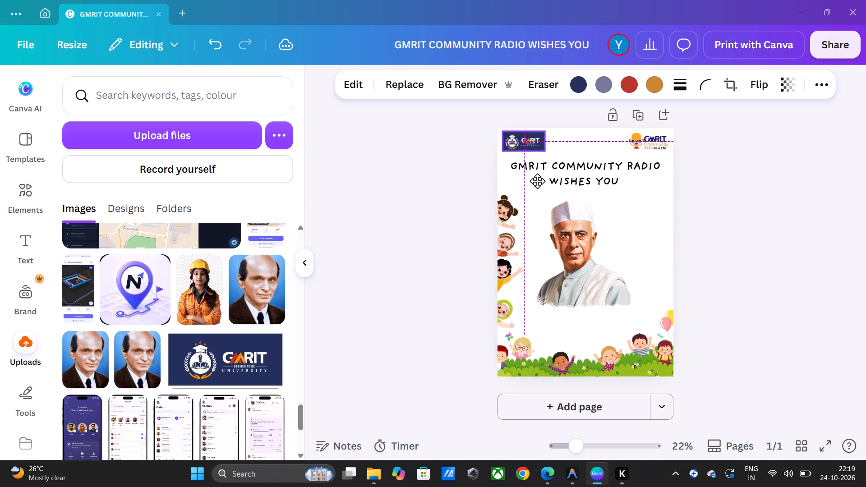
left_click_drag(537, 181, 534, 181)
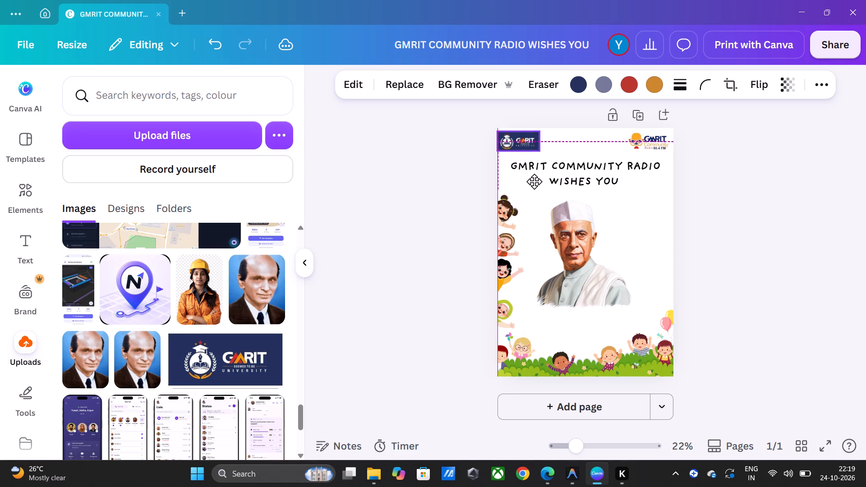
left_click_drag(534, 181, 539, 184)
left_click(463, 170)
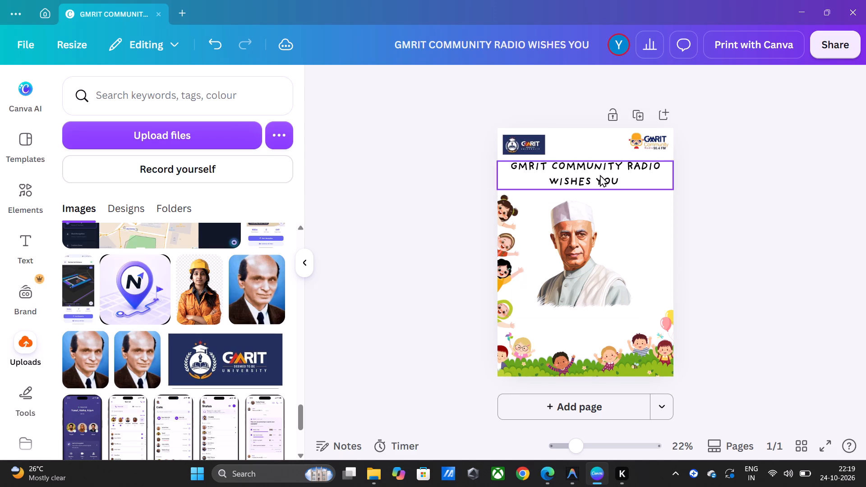
Move the community radio logo slightly down so it lines up with the university logo across the page.
left_click(656, 138)
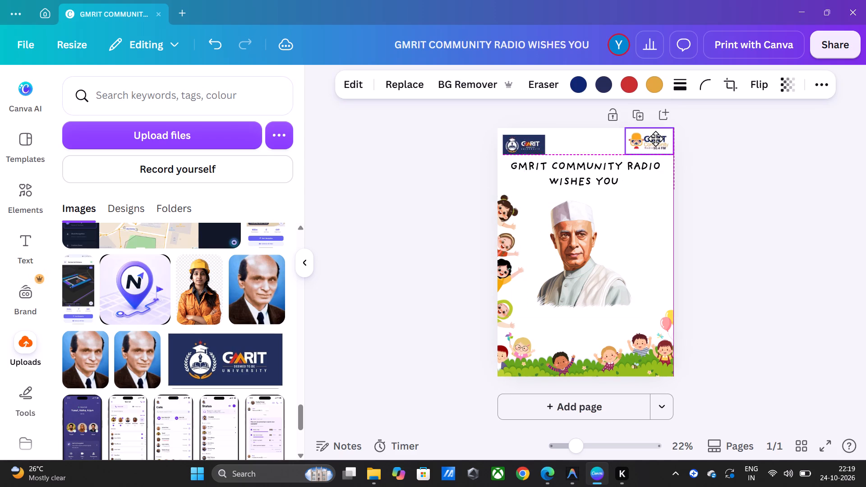
left_click(740, 138)
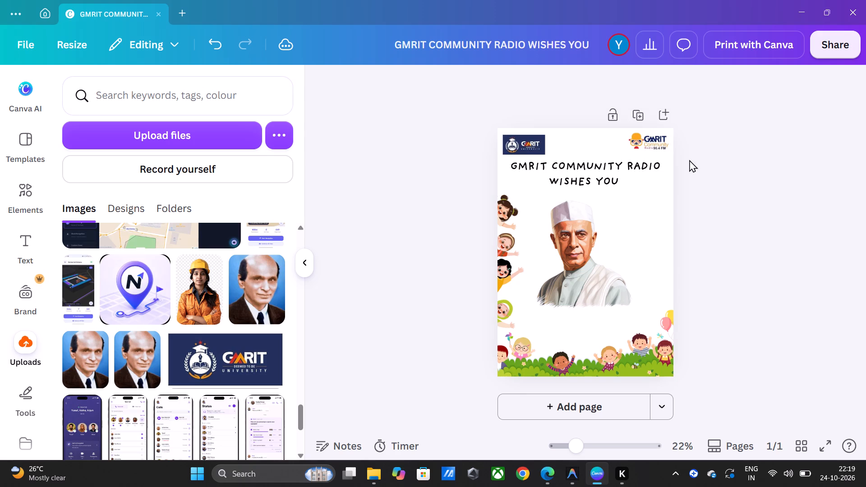
left_click(649, 139)
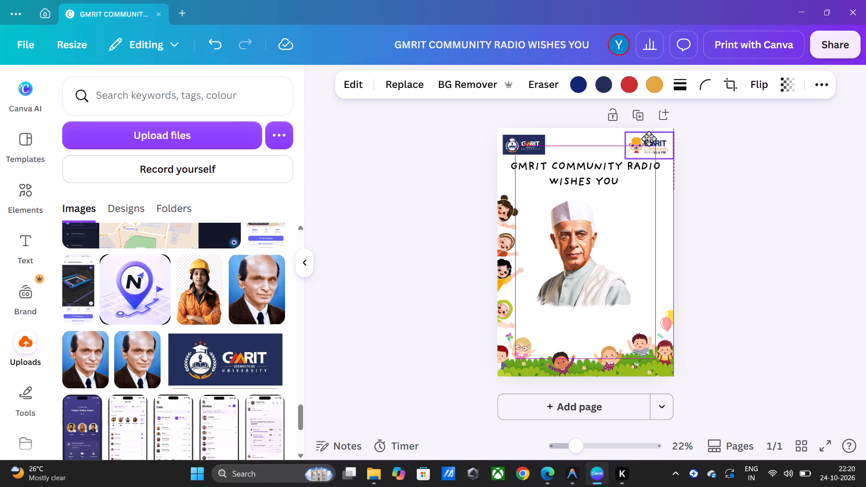
left_click(723, 133)
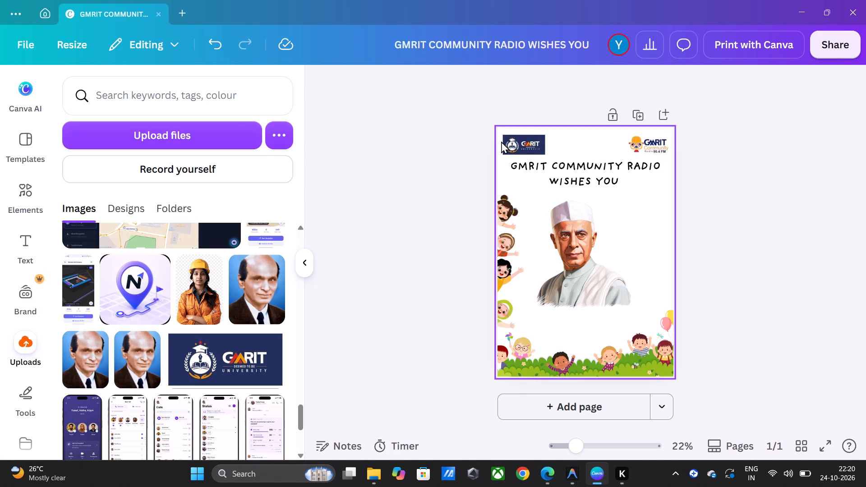
Scale the greeting text down to size 44.2 and place it roughly centred between the logos and the Nehru portrait.
left_click(557, 165)
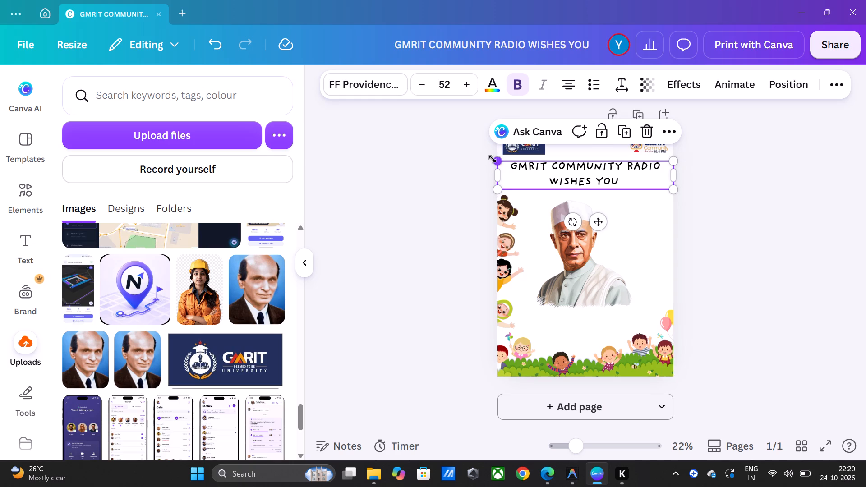
left_click_drag(493, 159, 519, 169)
left_click_drag(560, 180, 539, 176)
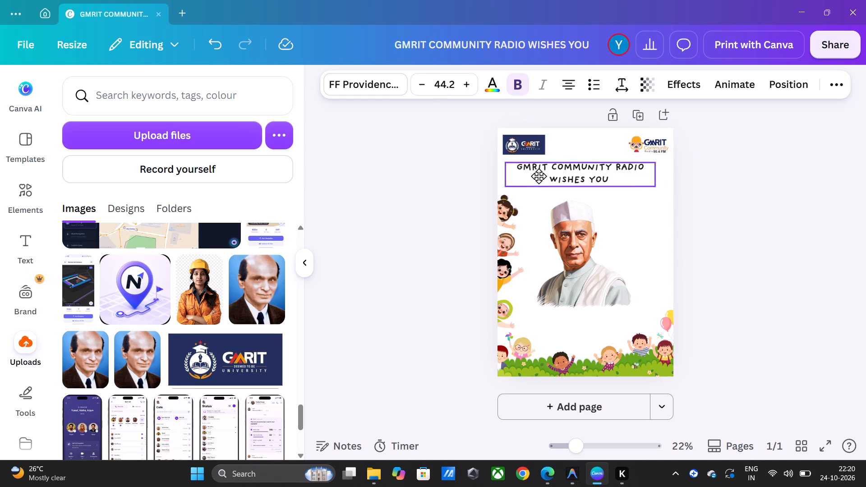
left_click_drag(539, 176, 550, 175)
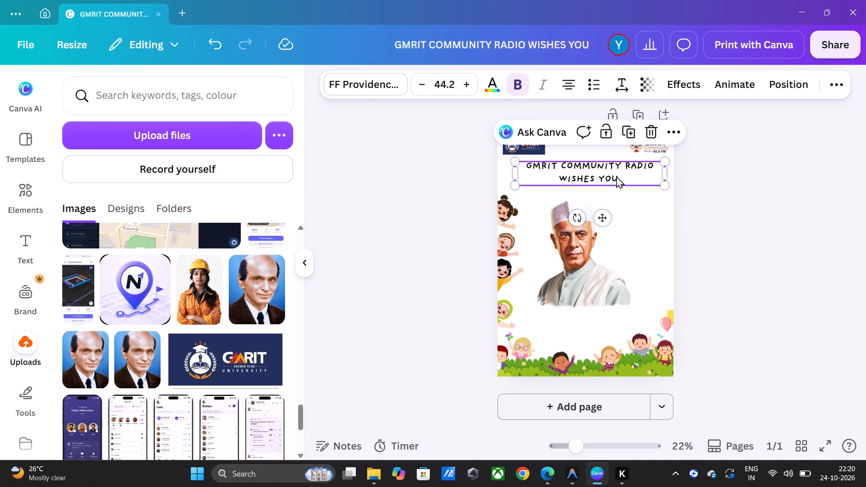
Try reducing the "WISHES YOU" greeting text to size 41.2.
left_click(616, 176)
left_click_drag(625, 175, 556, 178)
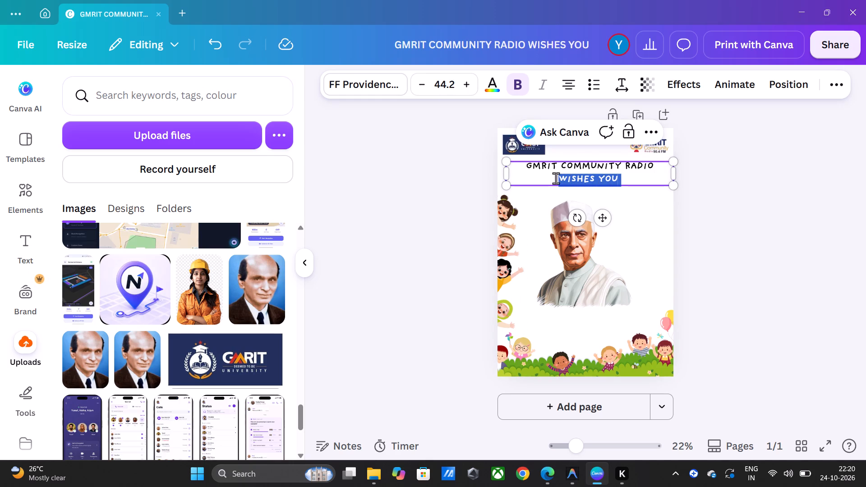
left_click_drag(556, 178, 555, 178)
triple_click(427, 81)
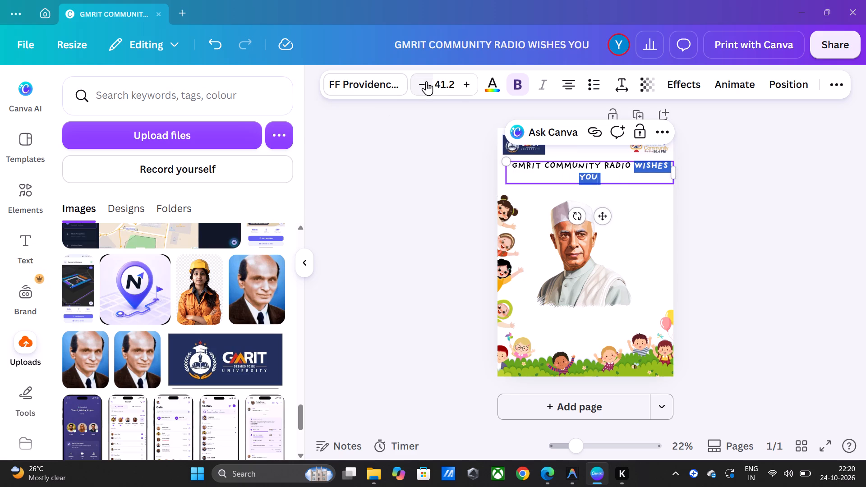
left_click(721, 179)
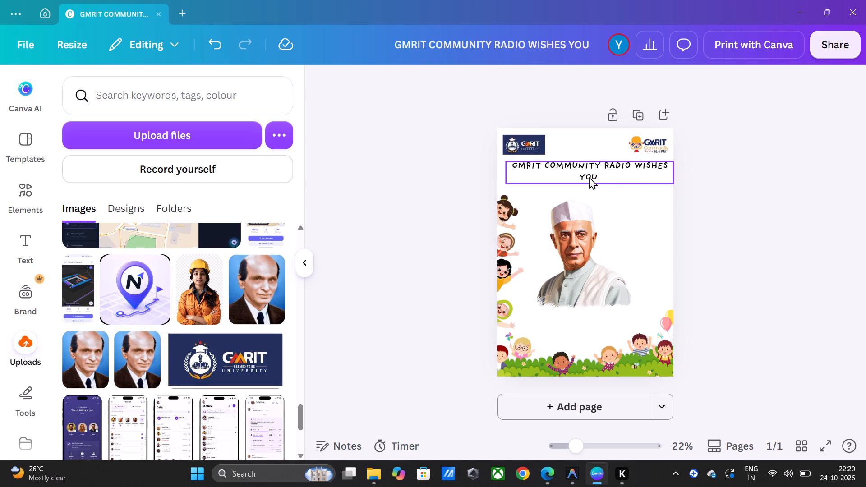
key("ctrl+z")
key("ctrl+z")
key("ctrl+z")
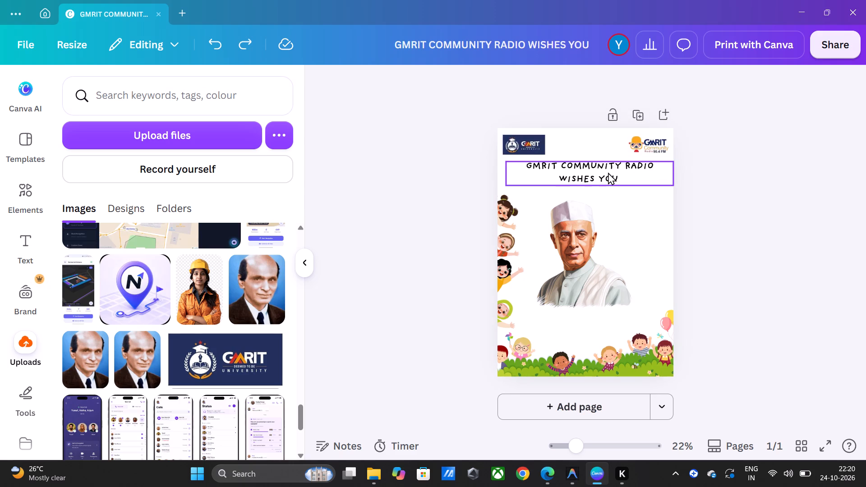
Remove "WISHES YOU" from the greeting and place the remaining "GMRIT COMMUNITY RADIO" line roughly centred just below the logos.
left_click(629, 181)
left_click_drag(627, 180, 615, 186)
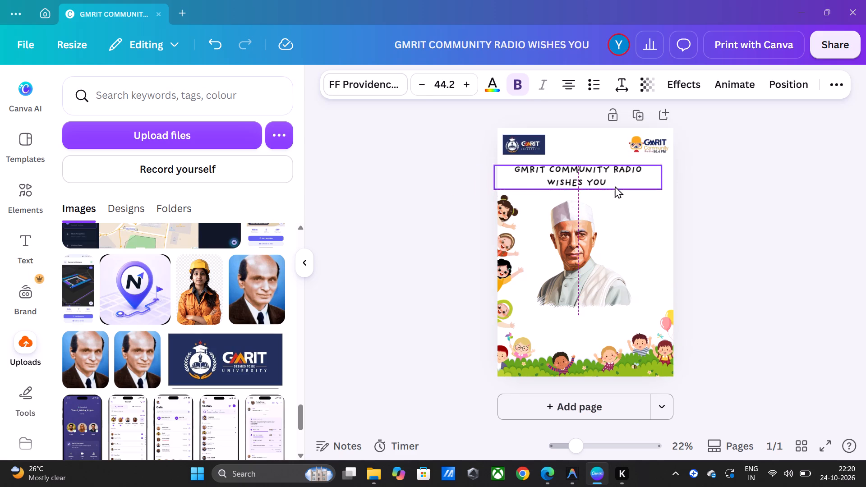
double_click(610, 186)
left_click(606, 183)
left_click(602, 183)
triple_click(599, 183)
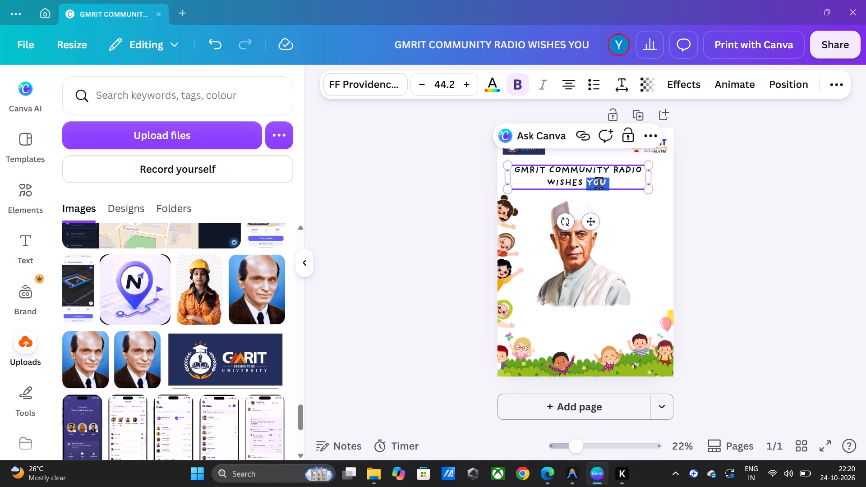
double_click(599, 183)
left_click(557, 184)
left_click_drag(549, 184, 610, 185)
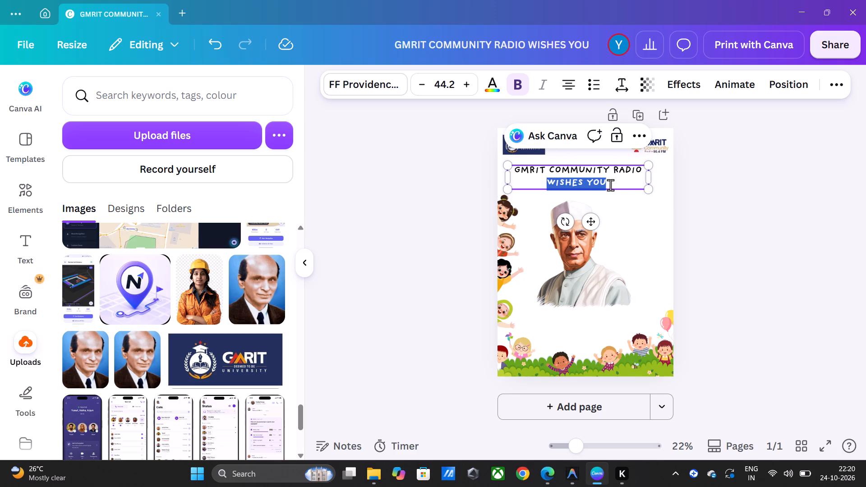
left_click_drag(610, 185, 612, 185)
key("BackSpace")
left_click(693, 177)
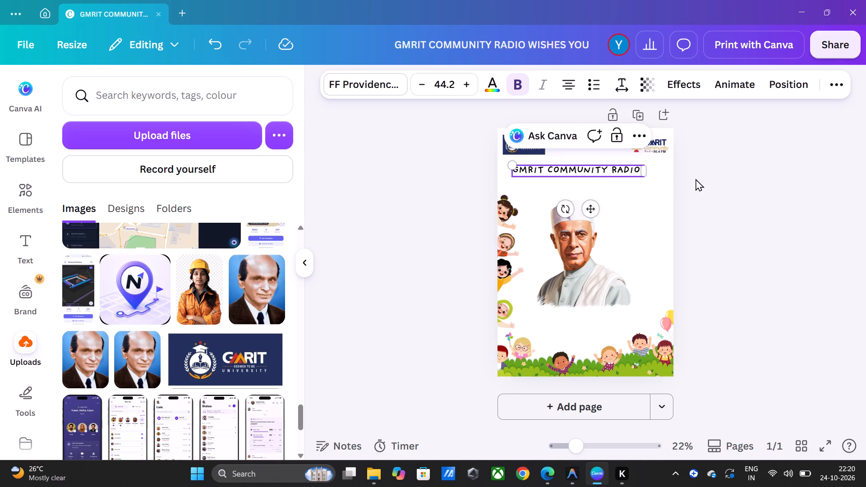
left_click_drag(591, 174, 600, 170)
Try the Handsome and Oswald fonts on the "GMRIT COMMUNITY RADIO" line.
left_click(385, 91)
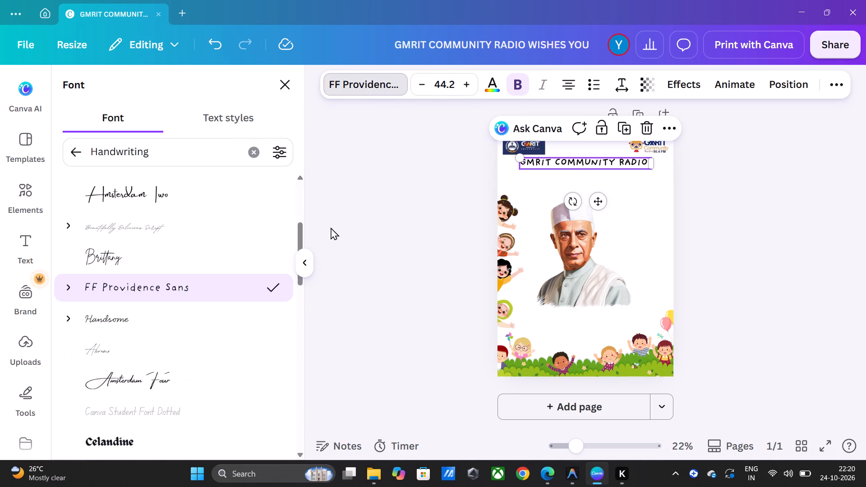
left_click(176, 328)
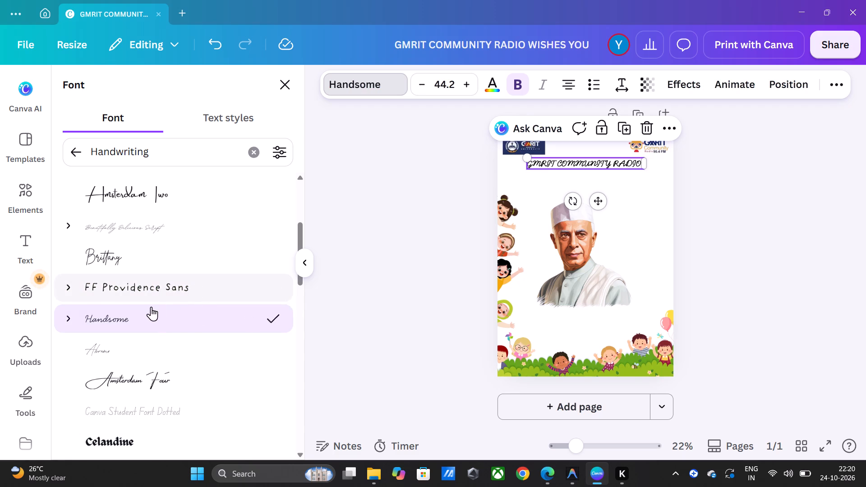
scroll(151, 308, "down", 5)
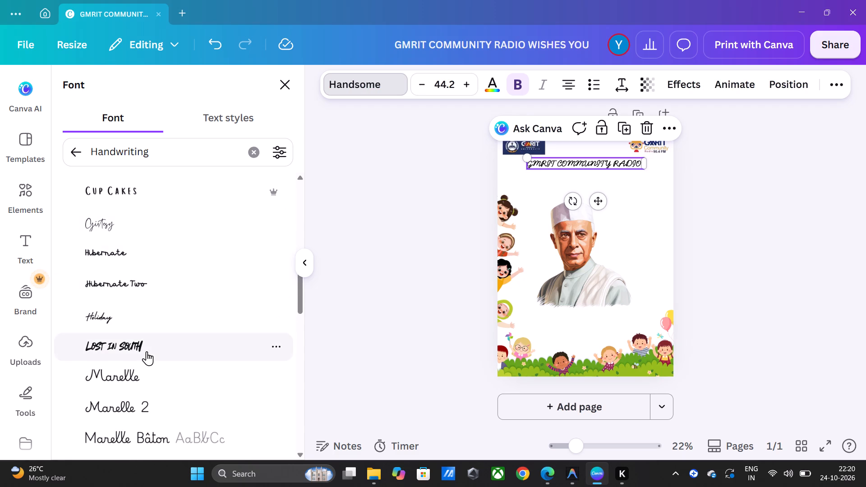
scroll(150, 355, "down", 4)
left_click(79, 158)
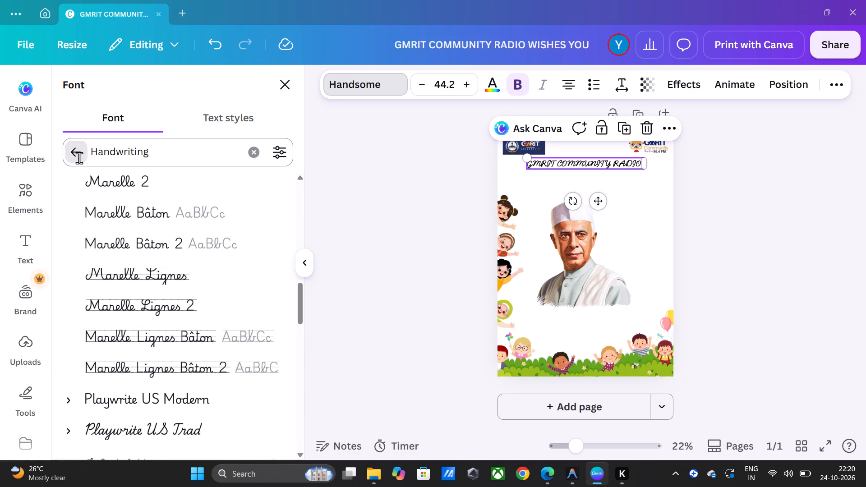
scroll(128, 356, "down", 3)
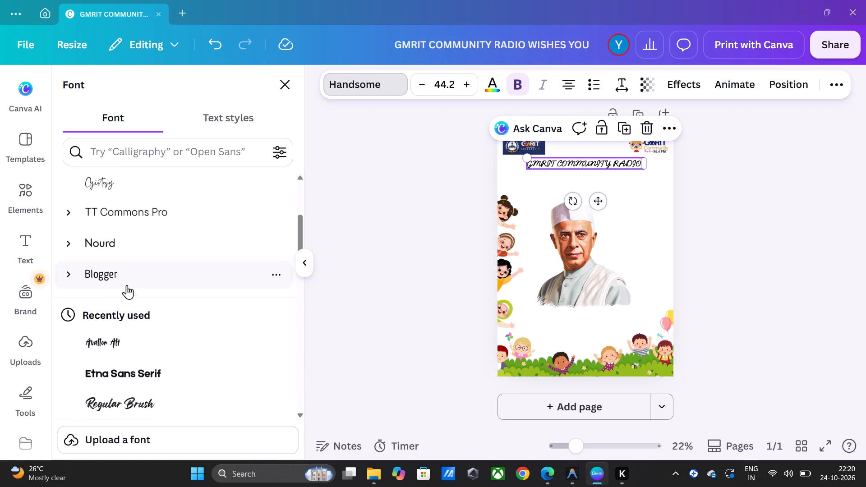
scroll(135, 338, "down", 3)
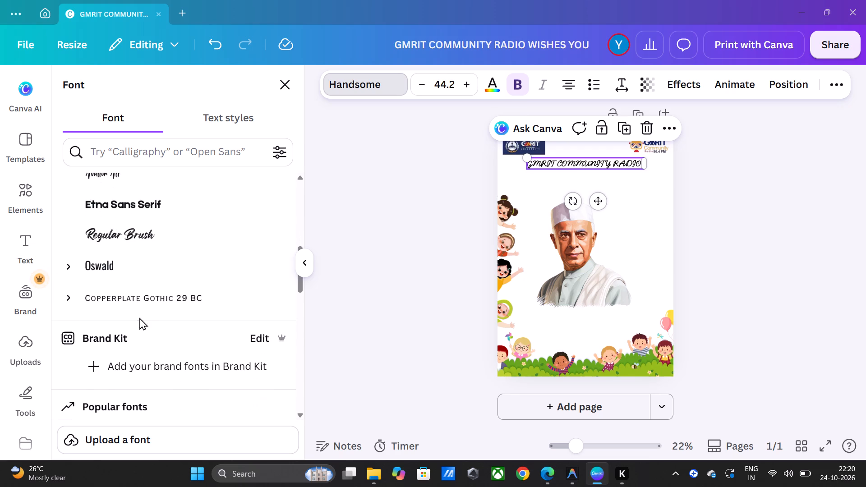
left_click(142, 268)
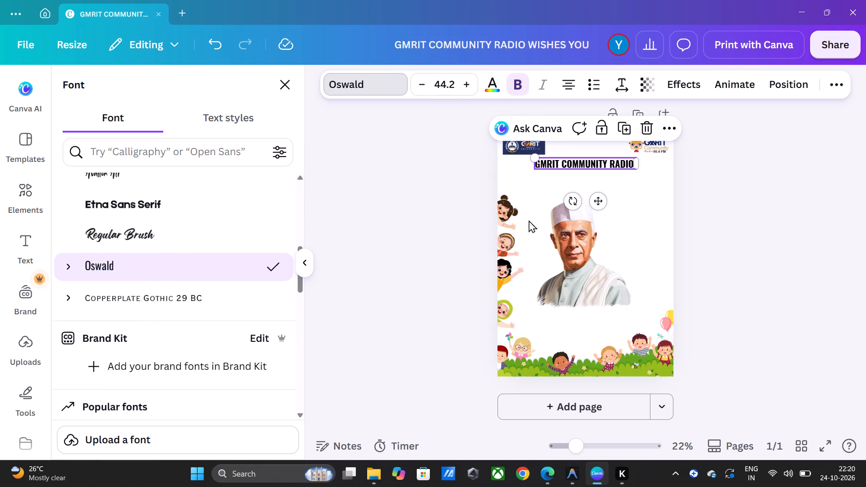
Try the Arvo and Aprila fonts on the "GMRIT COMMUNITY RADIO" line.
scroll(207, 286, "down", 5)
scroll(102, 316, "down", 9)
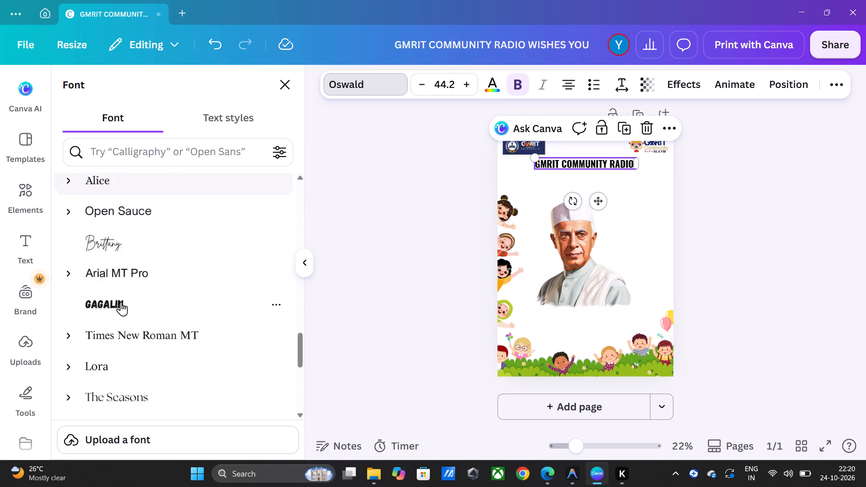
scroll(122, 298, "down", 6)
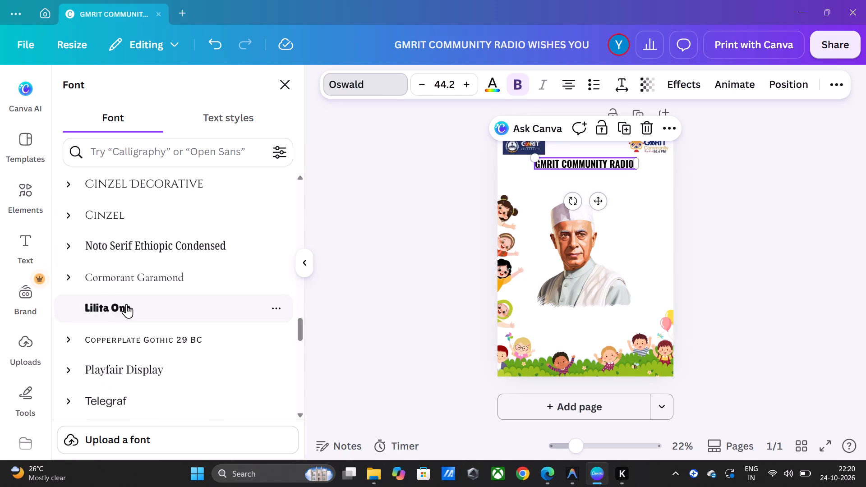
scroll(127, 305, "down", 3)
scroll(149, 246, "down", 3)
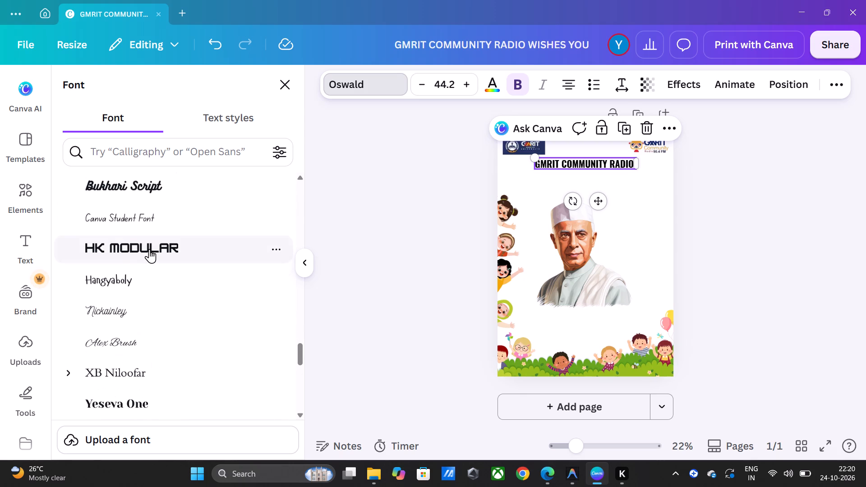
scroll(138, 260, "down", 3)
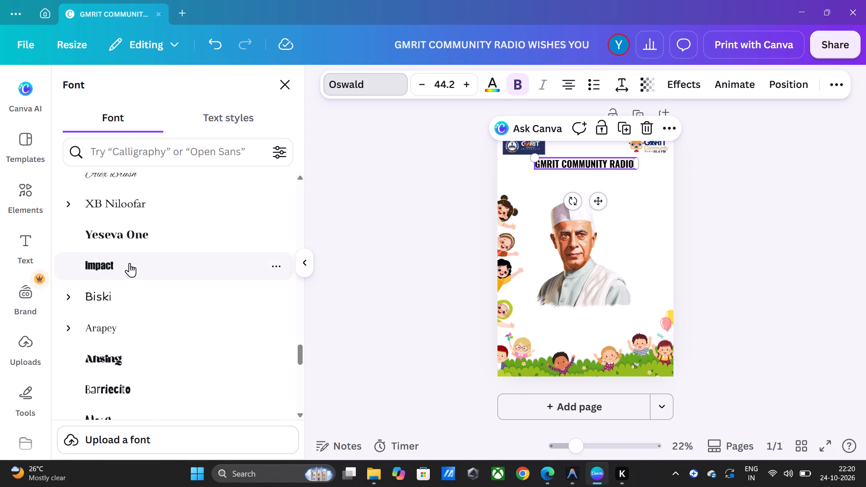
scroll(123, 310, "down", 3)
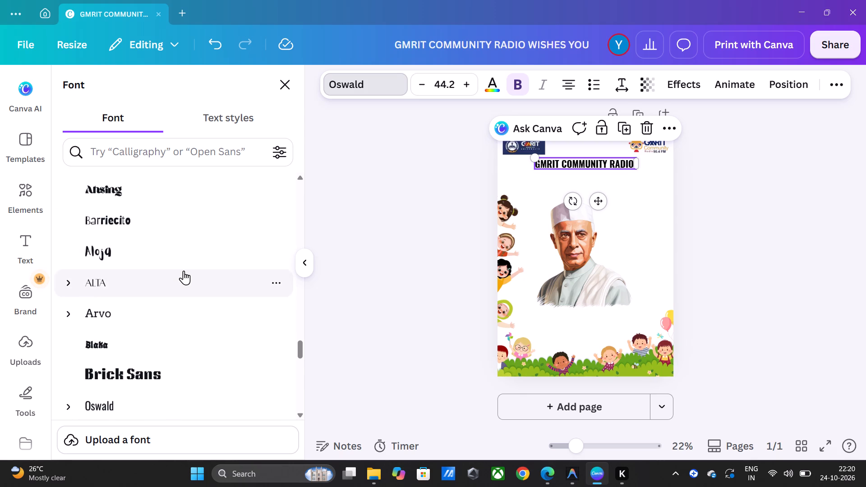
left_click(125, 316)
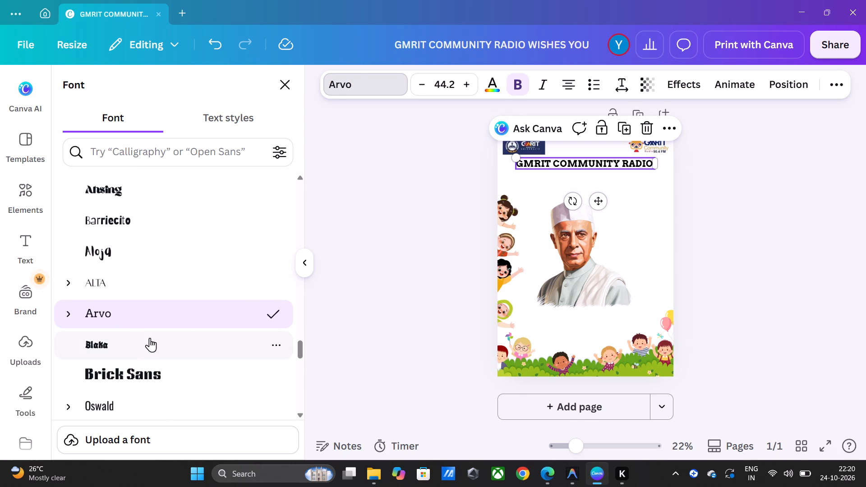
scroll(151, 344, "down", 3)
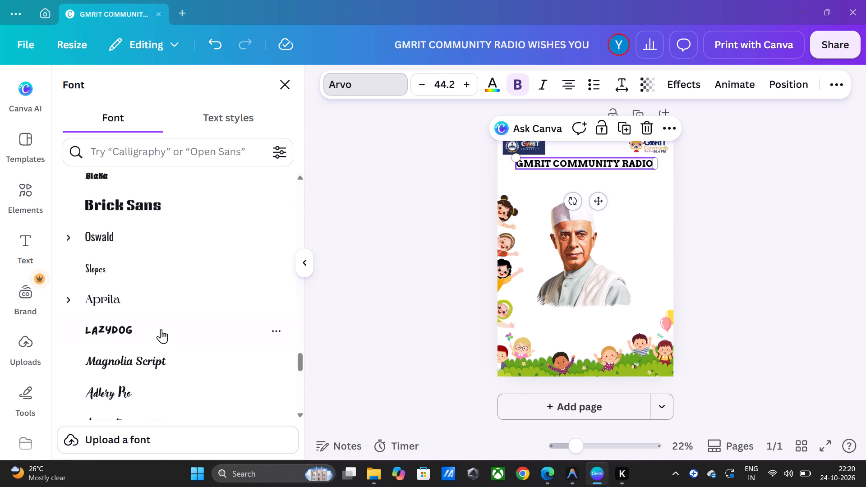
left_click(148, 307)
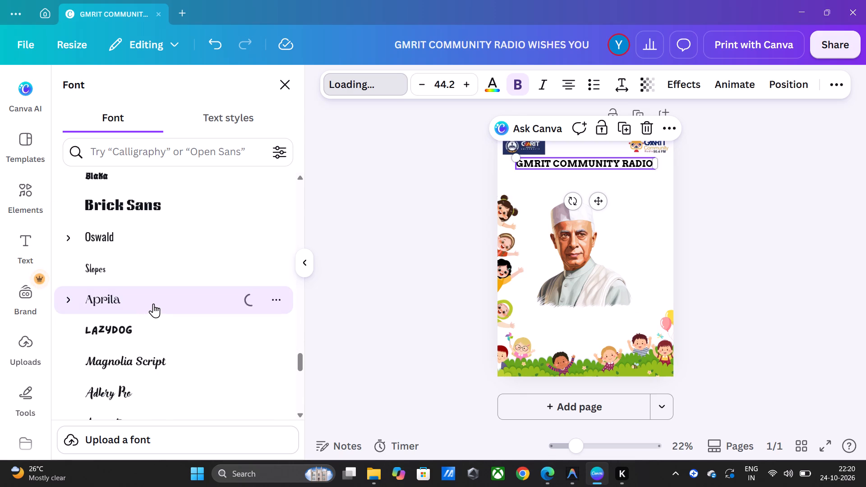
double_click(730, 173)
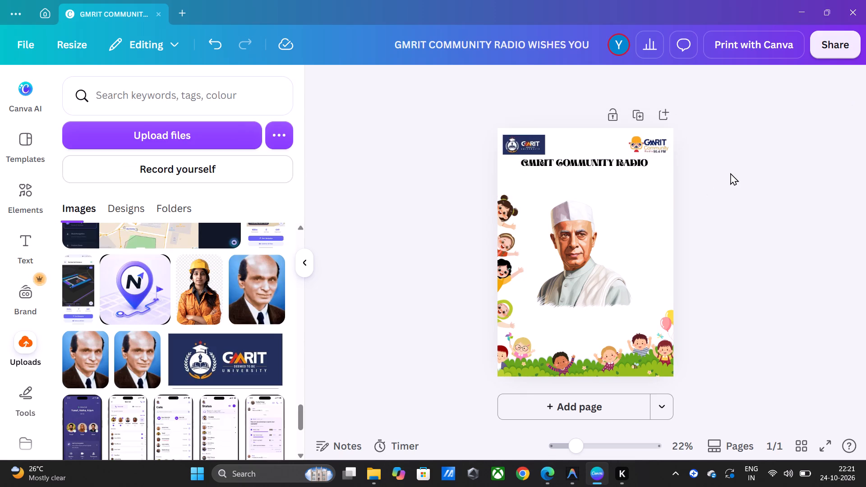
Try Architype Bayer-type on the "GMRIT COMMUNITY RADIO" line and settle on the Belleza font.
left_click(584, 162)
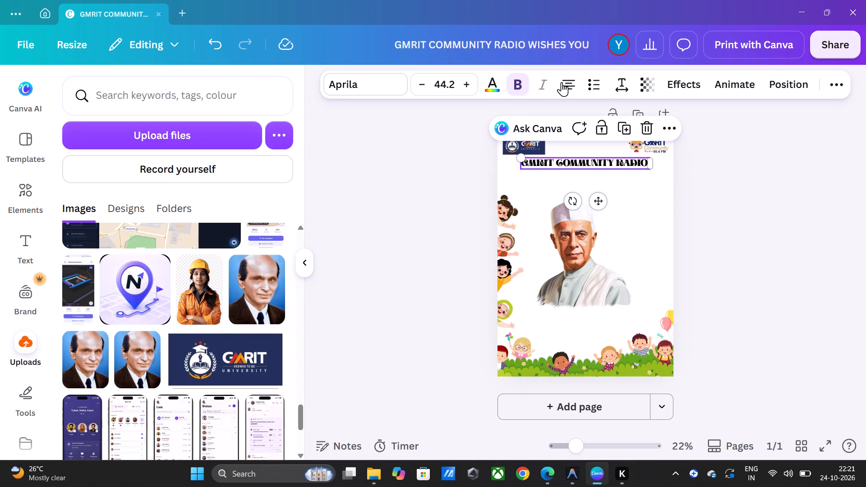
left_click(364, 95)
scroll(179, 333, "down", 3)
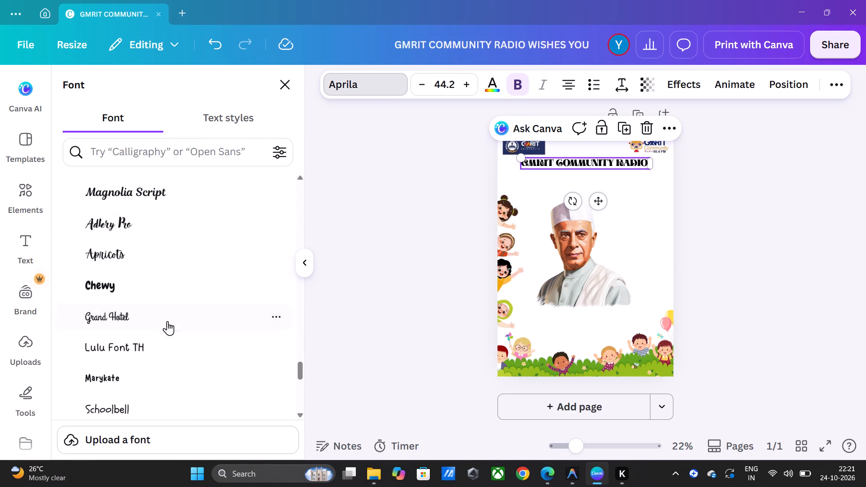
scroll(151, 356, "down", 2)
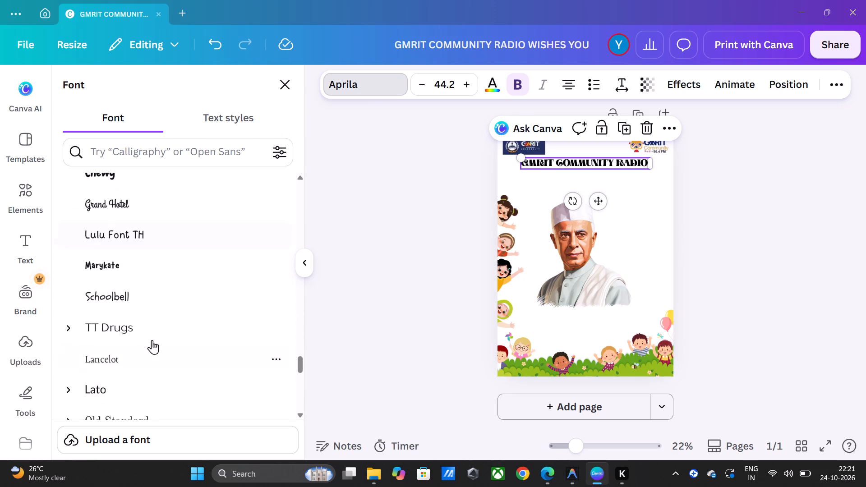
scroll(149, 308, "down", 3)
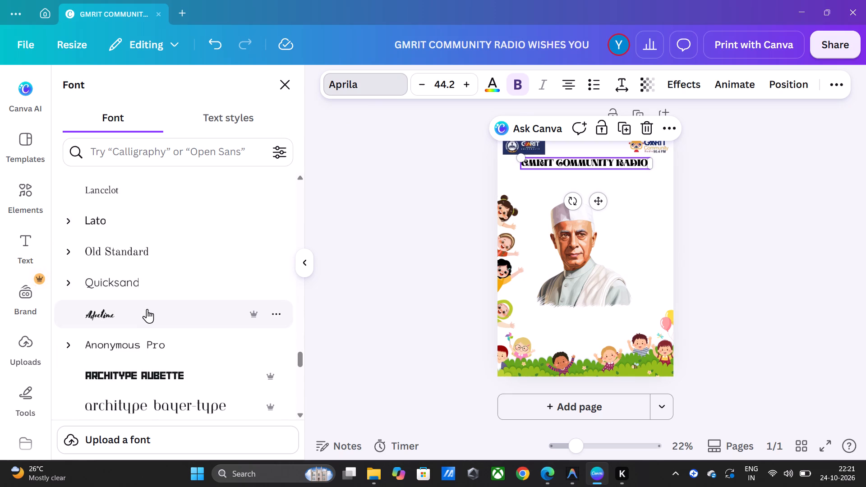
scroll(147, 309, "down", 2)
left_click(147, 294)
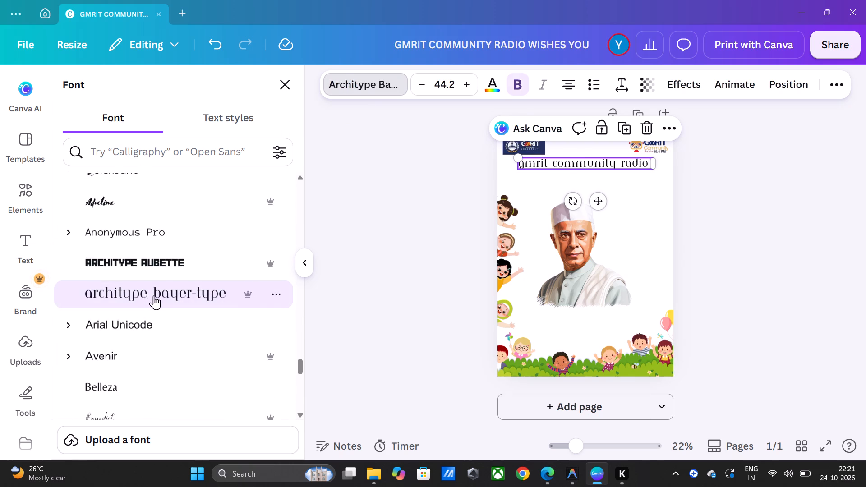
scroll(118, 284, "down", 2)
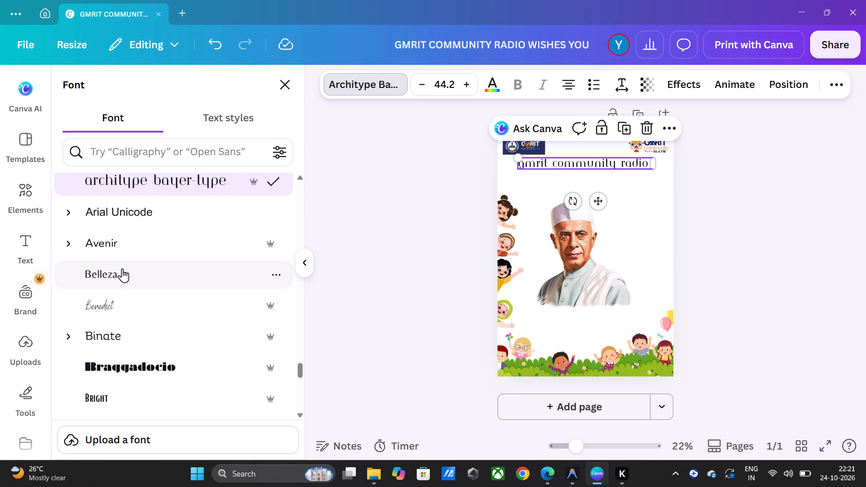
left_click(121, 270)
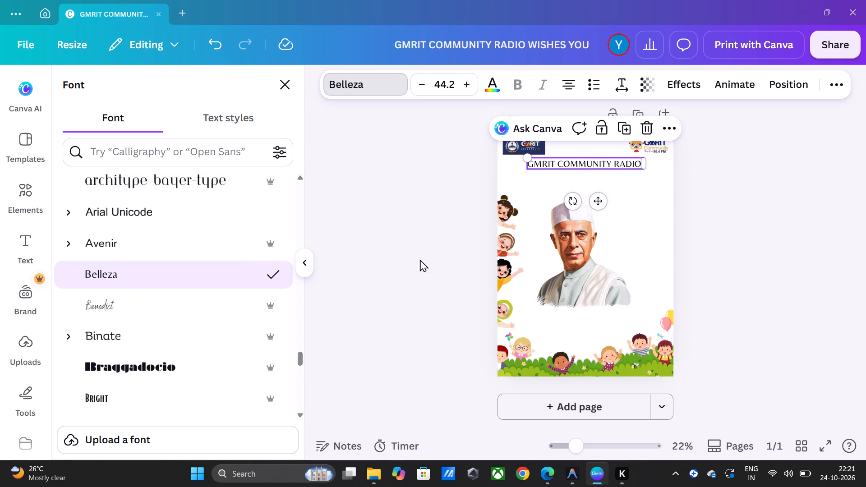
left_click(715, 180)
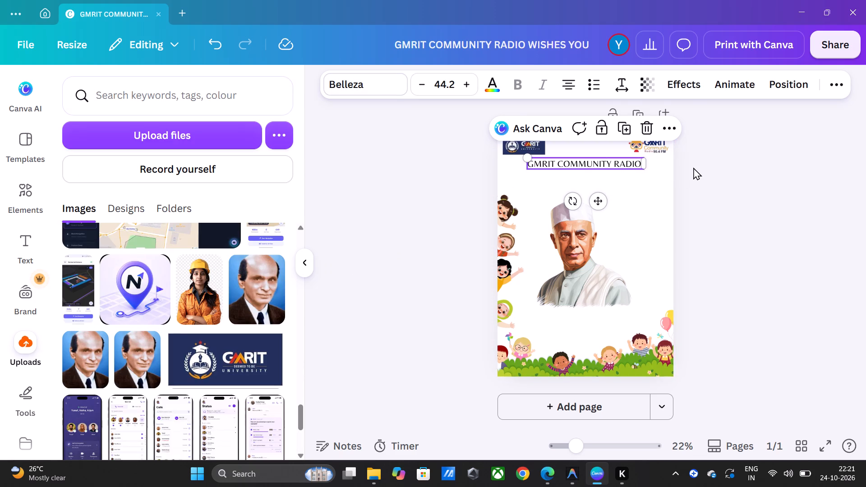
left_click(736, 175)
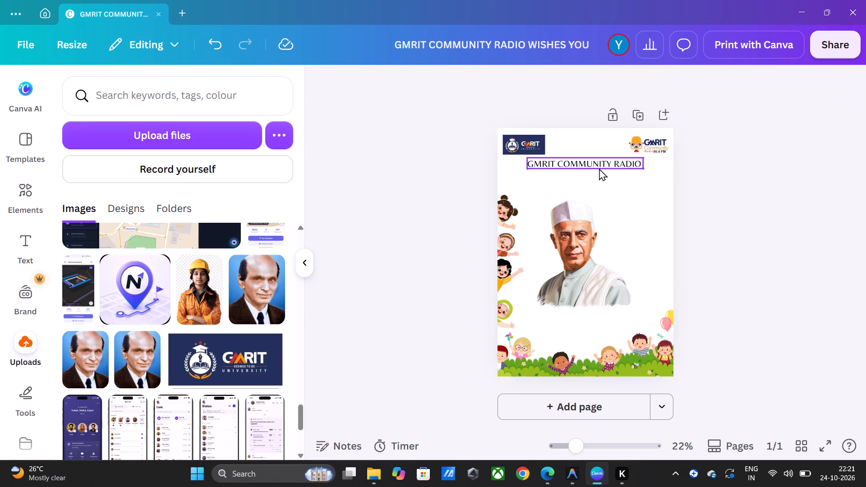
left_click(599, 168)
left_click(397, 231)
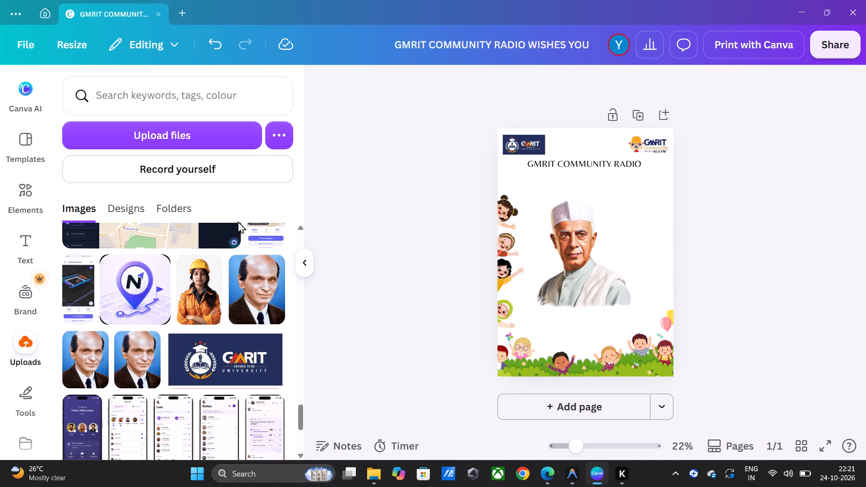
Add a subheading reading "WISHES YOU" to the poster and reduce its font size to 39.
left_click(33, 247)
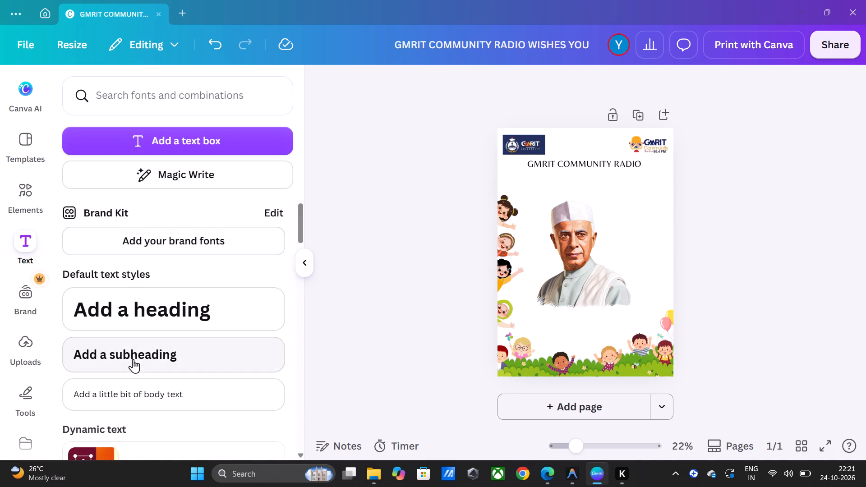
left_click(133, 359)
type("WISHES YOU")
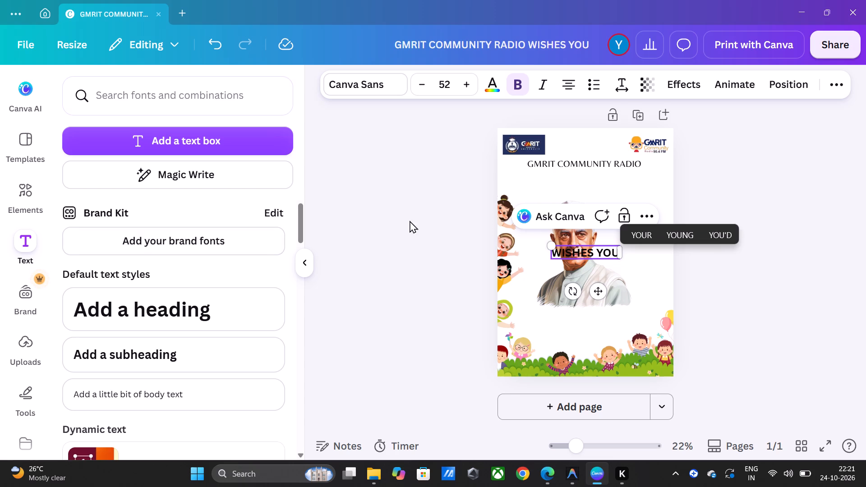
triple_click(414, 84)
left_click(414, 84)
double_click(418, 83)
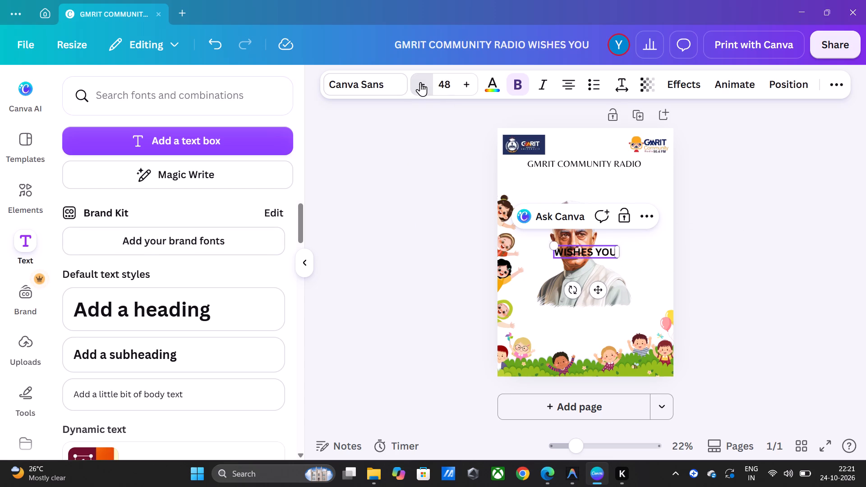
double_click(420, 82)
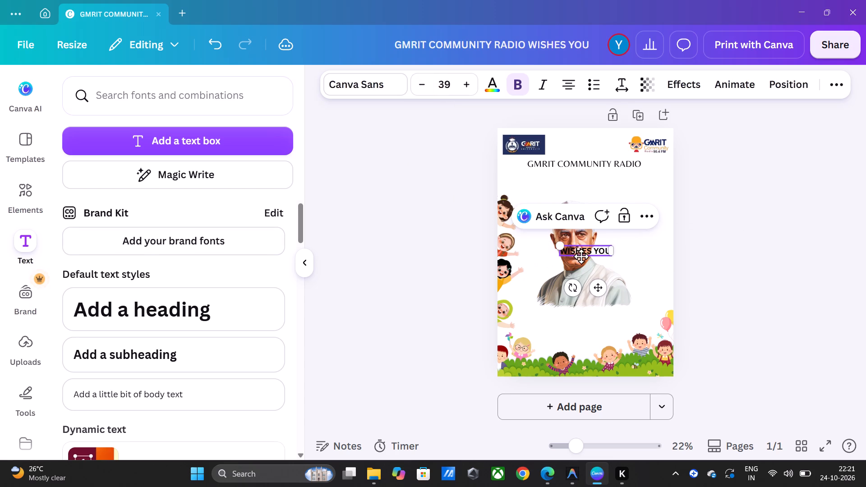
Set "WISHES YOU" in the Binate font, shrink it to size 25 and centre it just below "GMRIT COMMUNITY RADIO".
left_click(583, 254)
left_click(387, 86)
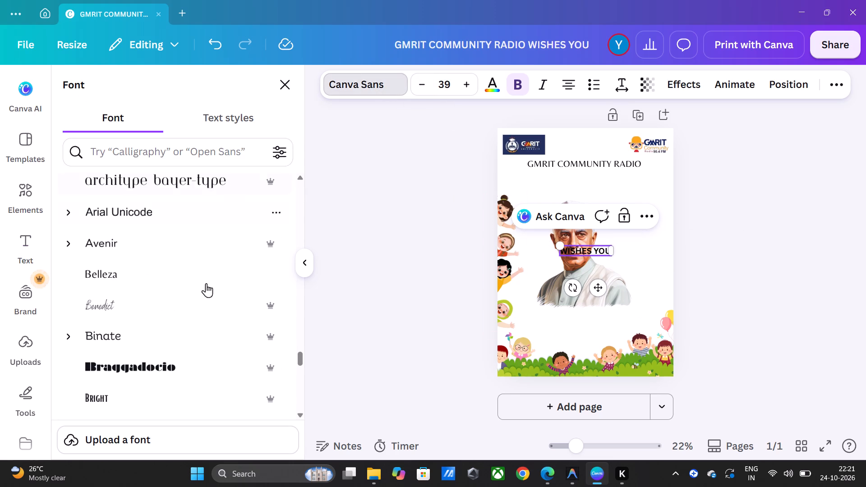
left_click(119, 373)
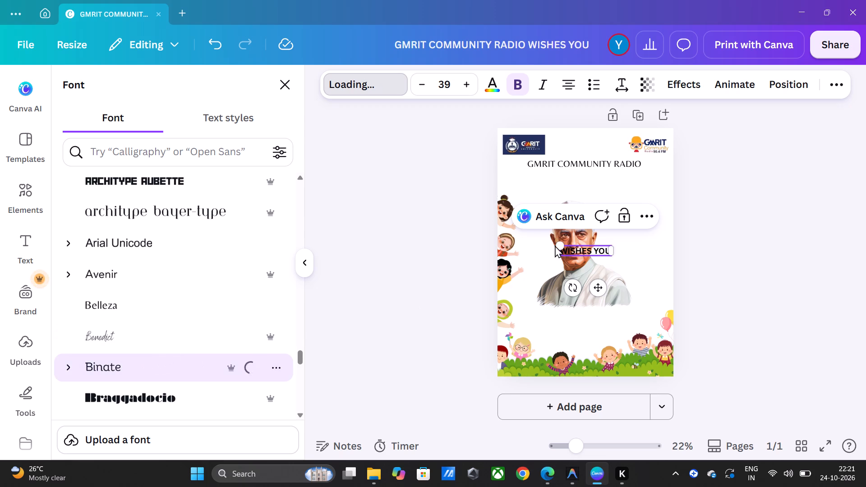
left_click_drag(560, 247, 571, 247)
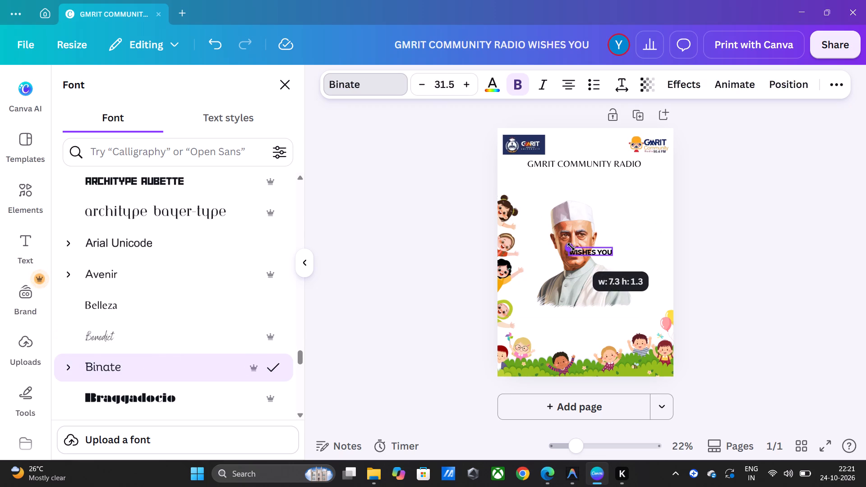
left_click_drag(571, 247, 576, 252)
left_click_drag(605, 282, 605, 272)
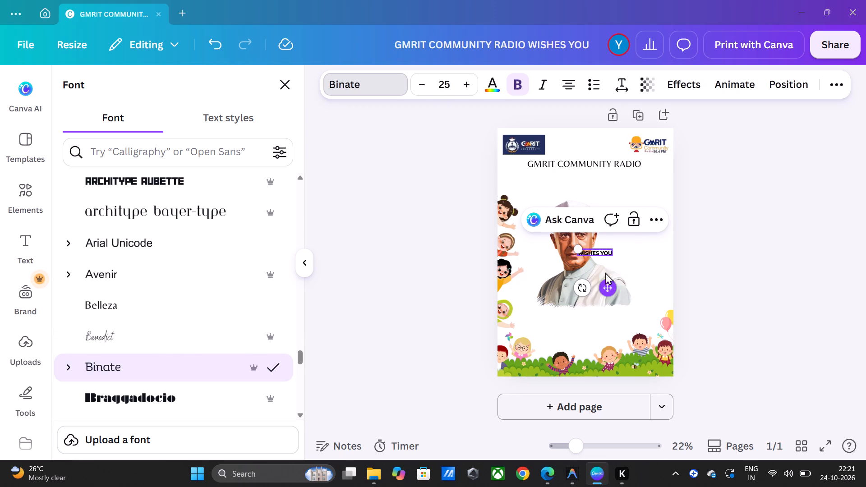
left_click_drag(605, 272, 594, 201)
left_click(707, 190)
left_click(729, 259)
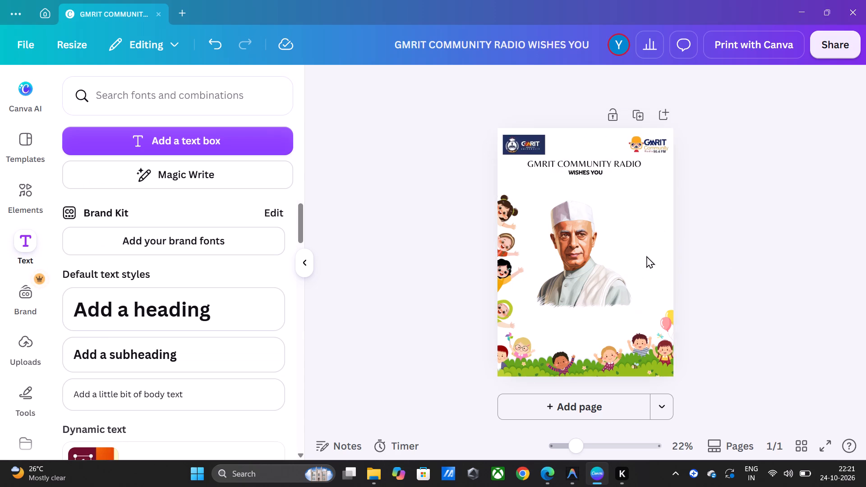
Shift the Nehru portrait slightly to the right and up on the poster.
left_click_drag(597, 250, 604, 248)
left_click(674, 240)
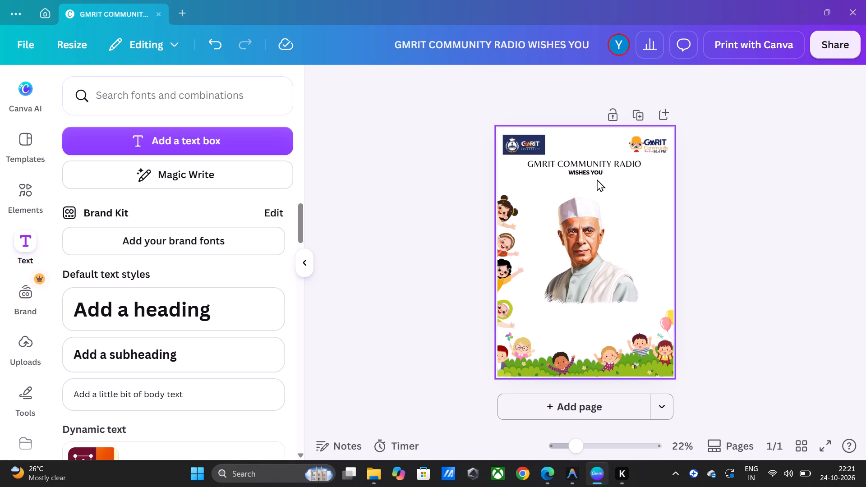
Add a two-line heading reading "Jawaharlal Nehru" and "Jayanthi" to the poster.
left_click(123, 313)
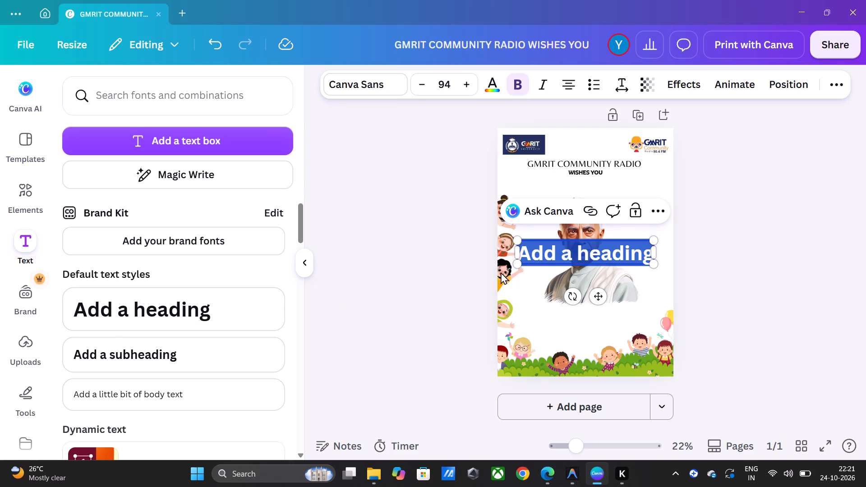
key("BackSpace")
key("shift+j")
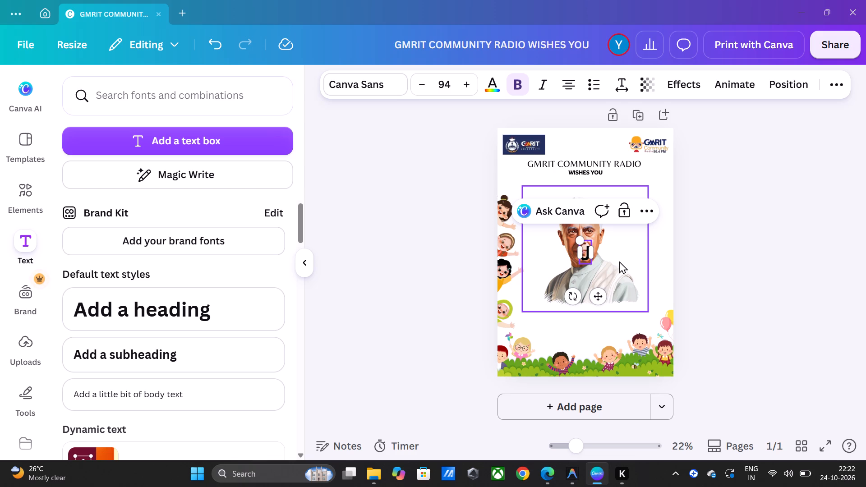
type("awaharlal")
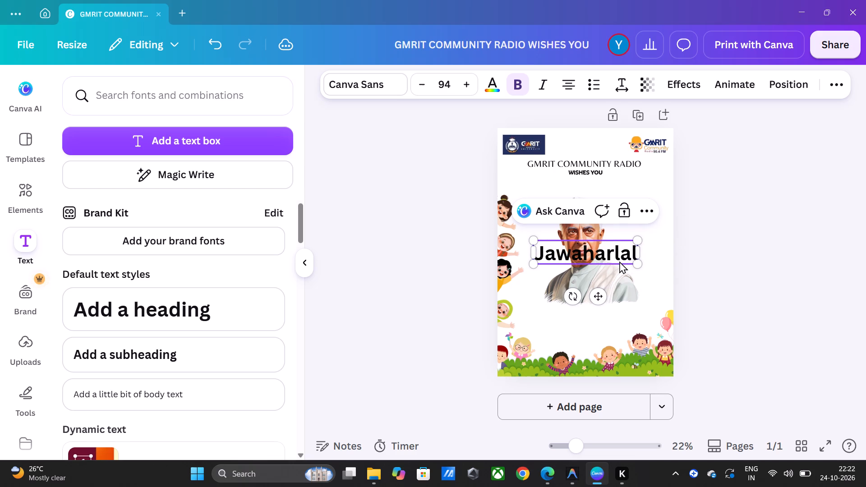
key("space")
type("Nehru")
key("shift+Return")
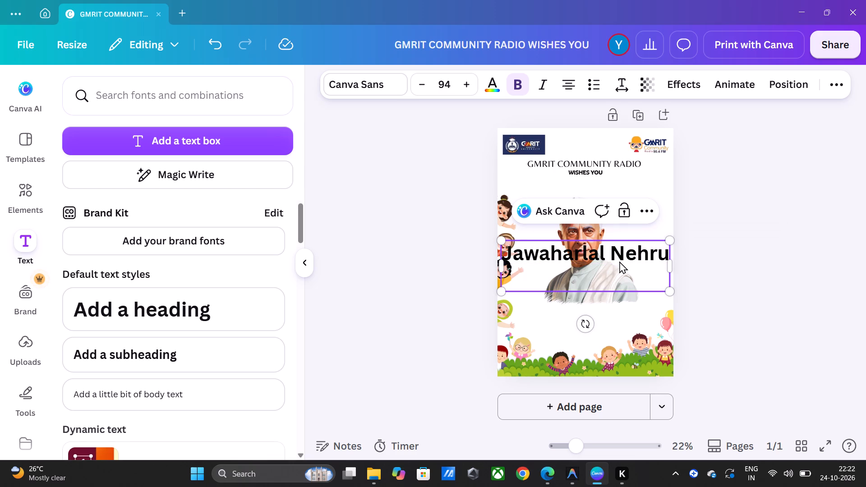
type("Jaya")
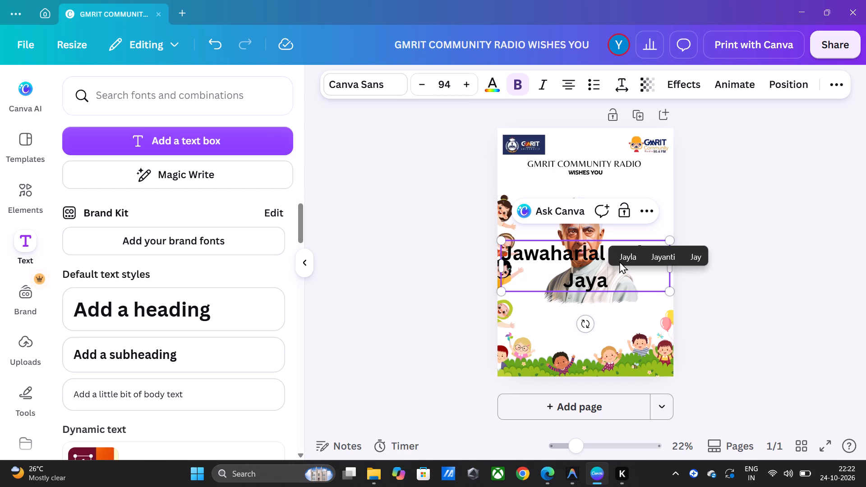
type("nthi")
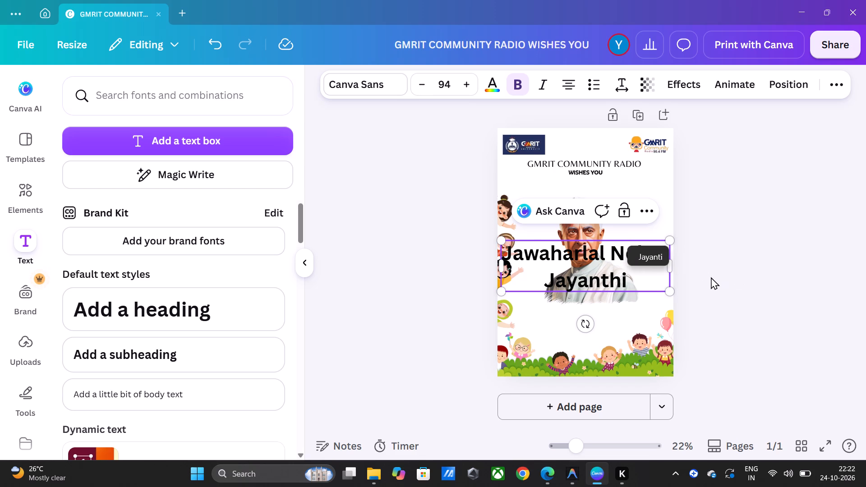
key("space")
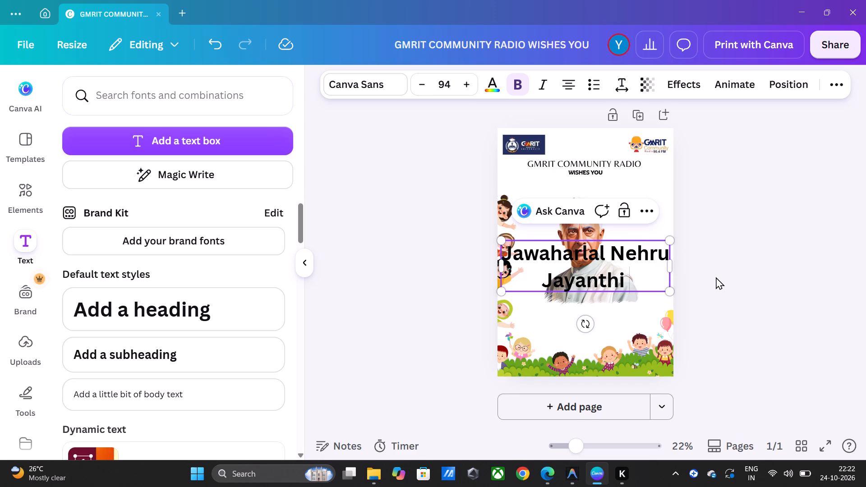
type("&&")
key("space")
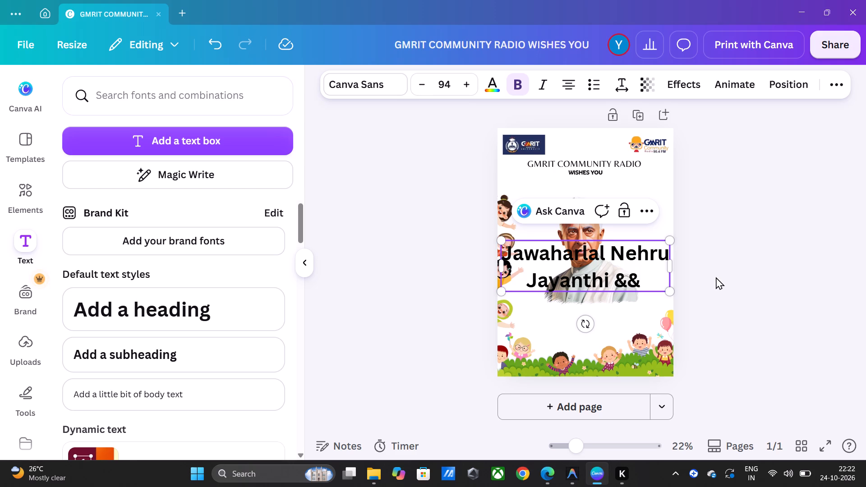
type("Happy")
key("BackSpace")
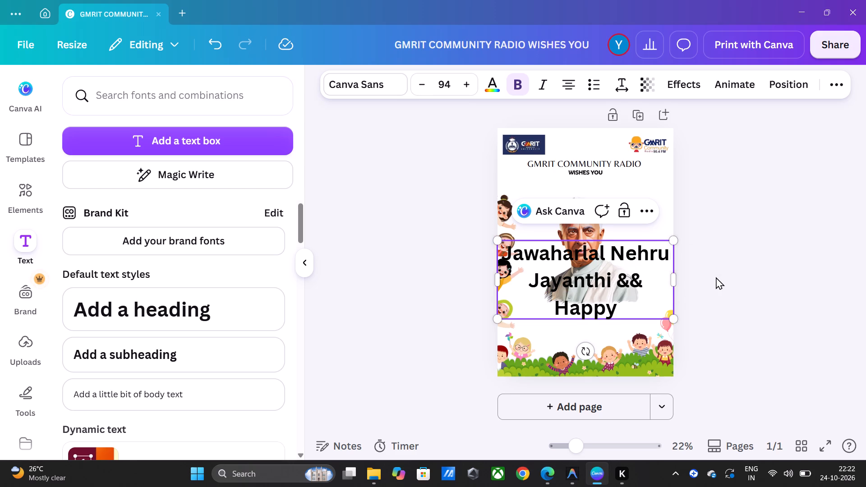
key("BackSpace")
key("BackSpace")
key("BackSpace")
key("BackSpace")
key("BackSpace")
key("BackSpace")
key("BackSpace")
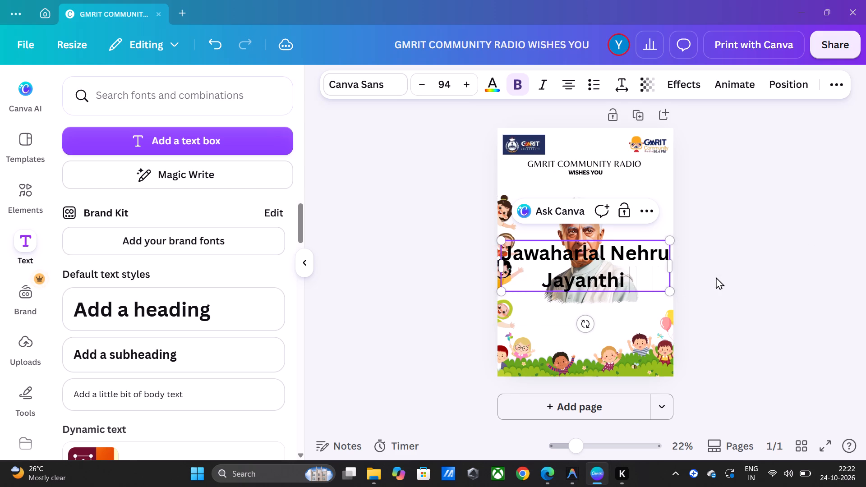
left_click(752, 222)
Set the heading's "Jawaharlal Nehru" line in the Belleza font and its "Jayanthi" line in Binate.
left_click_drag(574, 268, 579, 243)
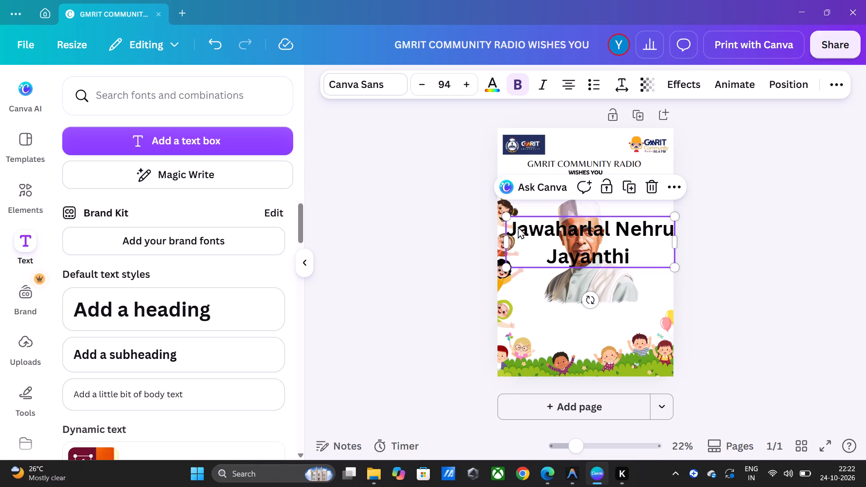
left_click_drag(514, 226, 527, 223)
triple_click(546, 225)
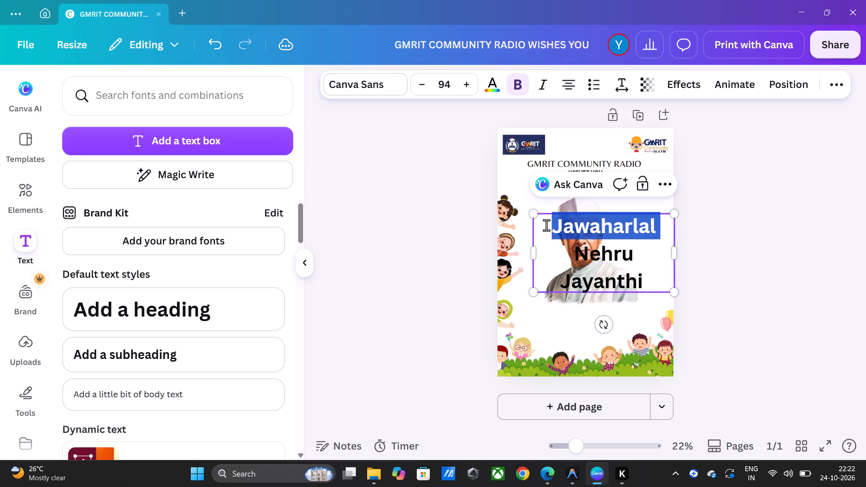
left_click(364, 85)
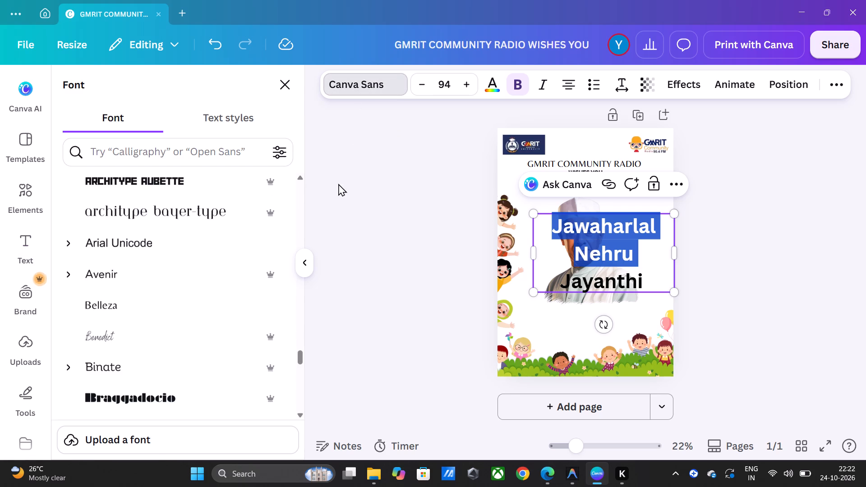
left_click(123, 344)
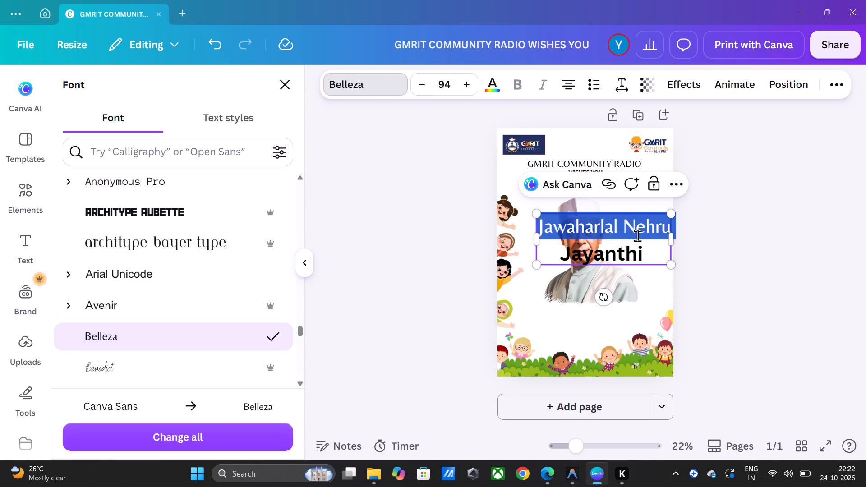
left_click(663, 245)
left_click_drag(655, 252, 528, 257)
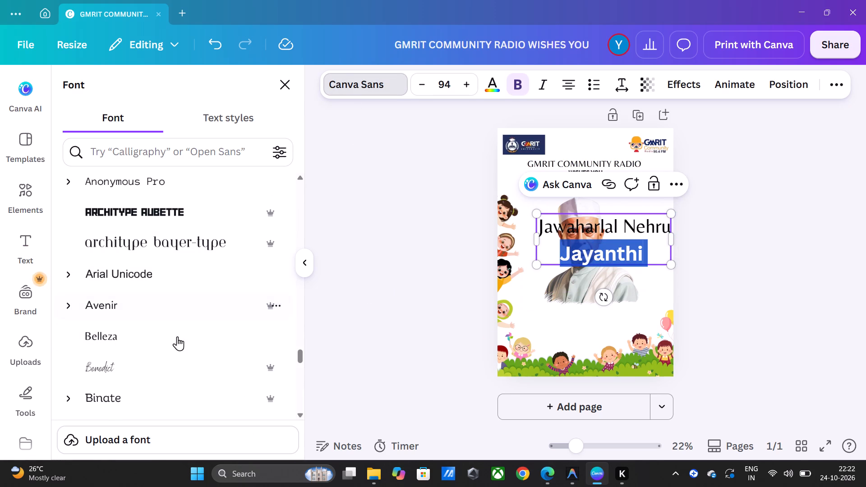
left_click(112, 400)
double_click(746, 207)
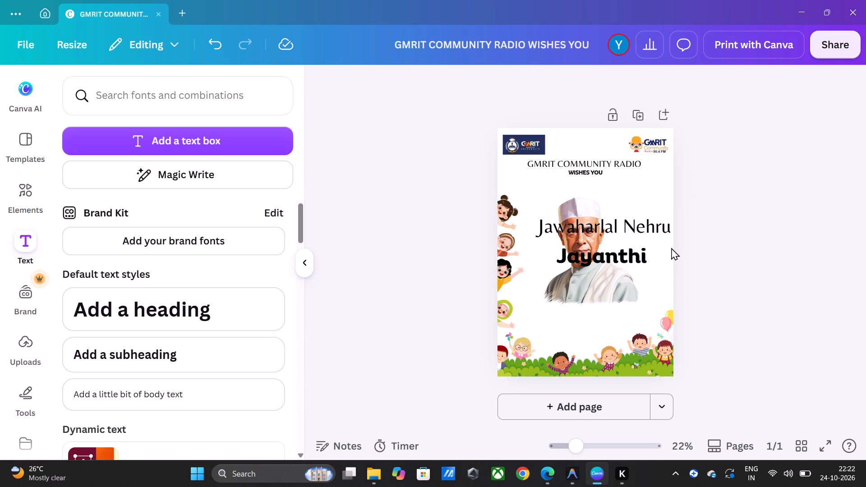
Shrink the "Jawaharlal Nehru Jayanthi" heading to size 49.6 and place it at the upper right of the portrait, beside the cap.
left_click_drag(644, 249, 620, 209)
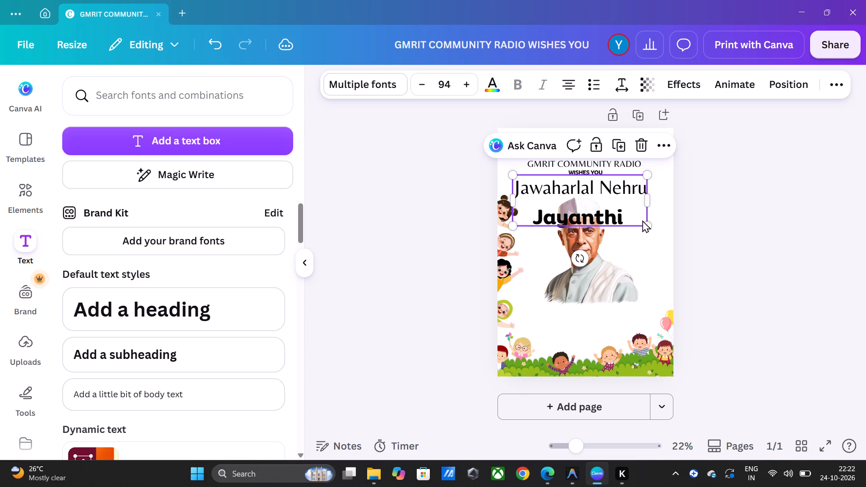
left_click_drag(619, 208, 619, 239)
left_click_drag(649, 260, 640, 255)
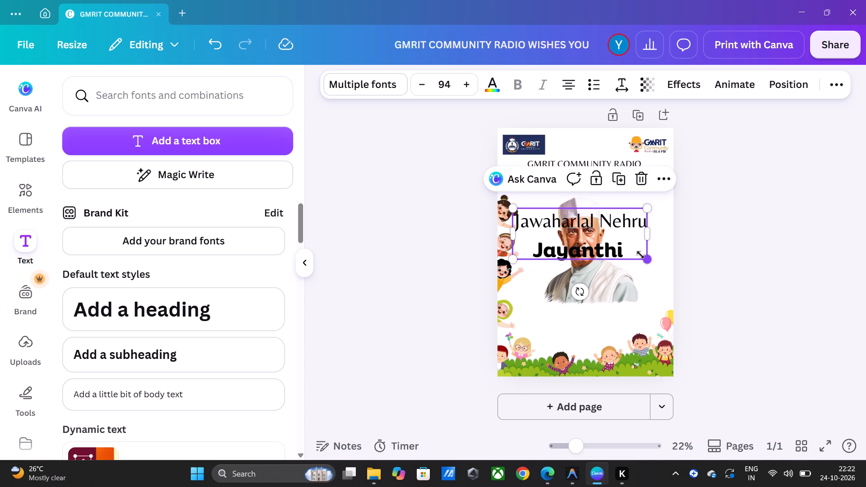
left_click_drag(640, 255, 597, 238)
left_click_drag(552, 218, 614, 210)
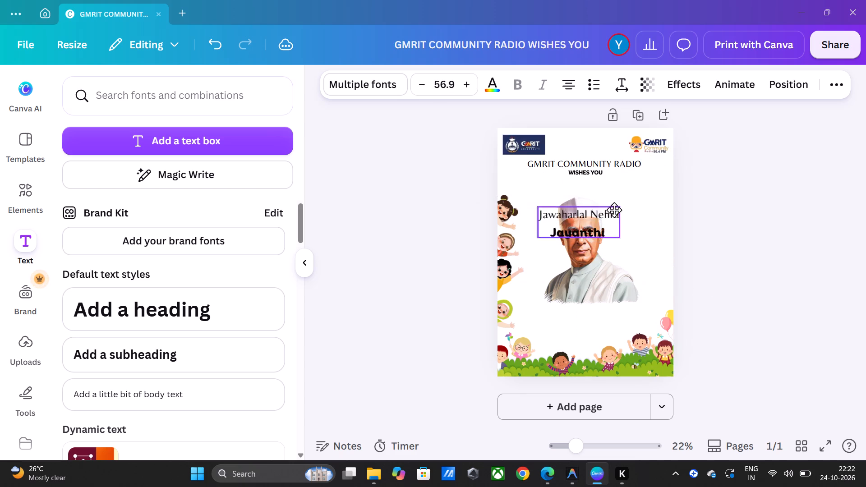
left_click_drag(614, 210, 633, 194)
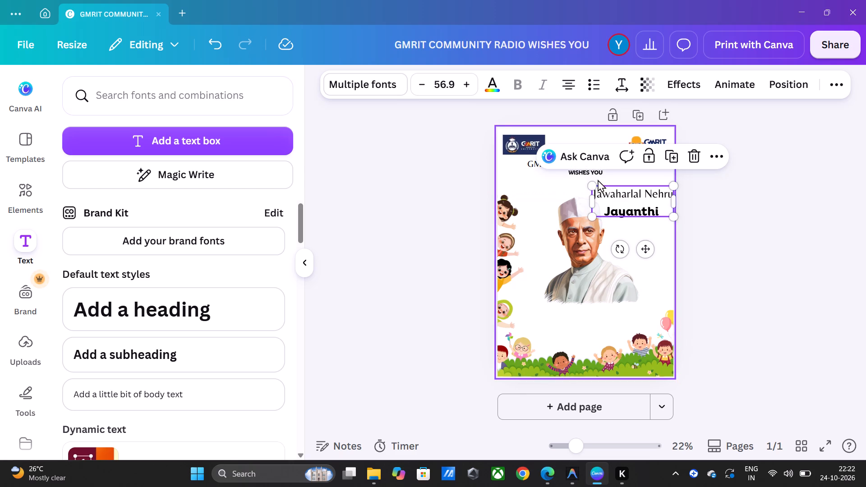
left_click_drag(595, 184, 605, 193)
left_click_drag(649, 201, 643, 202)
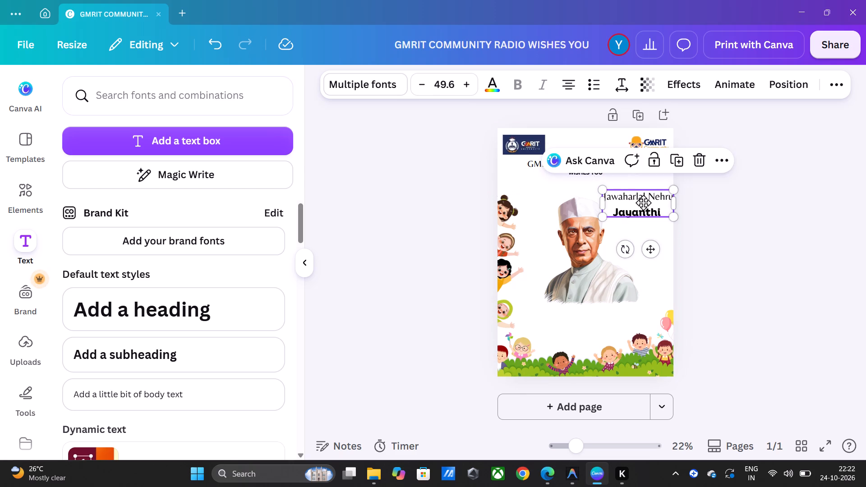
left_click_drag(643, 202, 645, 198)
Remove the bold style from the word "Jayanthi" in the heading.
left_click(656, 205)
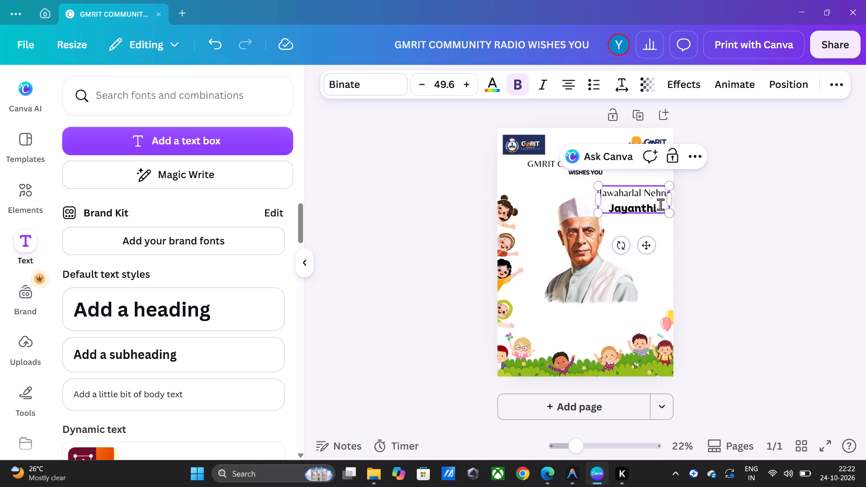
left_click_drag(660, 205, 602, 210)
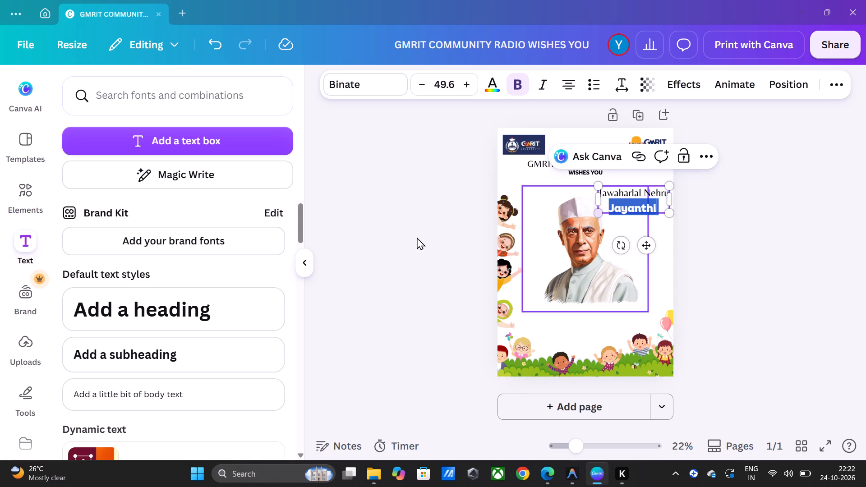
left_click(520, 86)
double_click(722, 207)
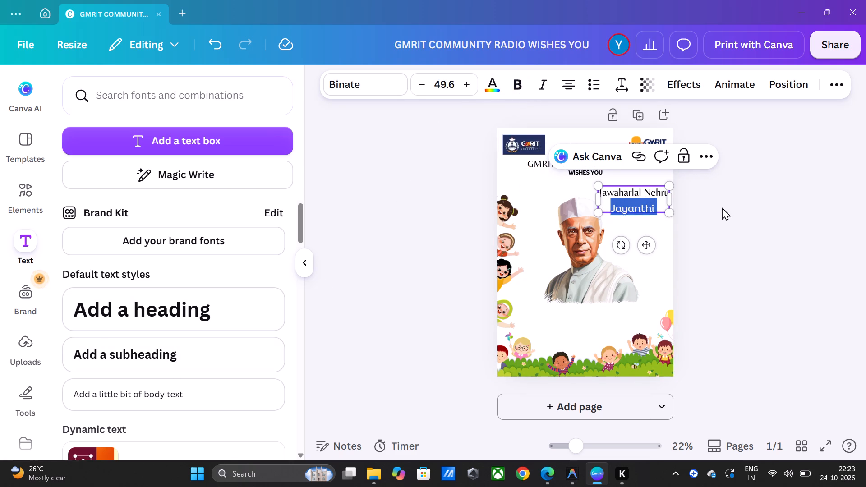
Move the "Jawaharlal Nehru Jayanthi" heading slightly inward so it sits fully inside the poster's right edge.
left_click(650, 204)
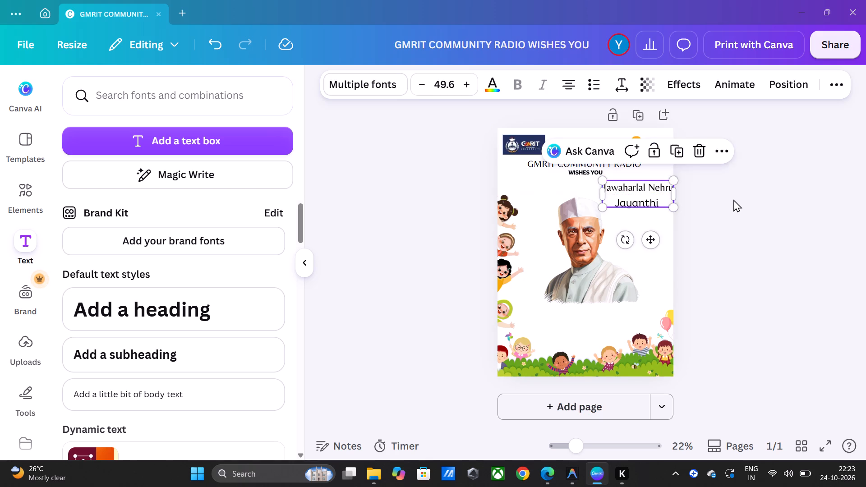
left_click(737, 198)
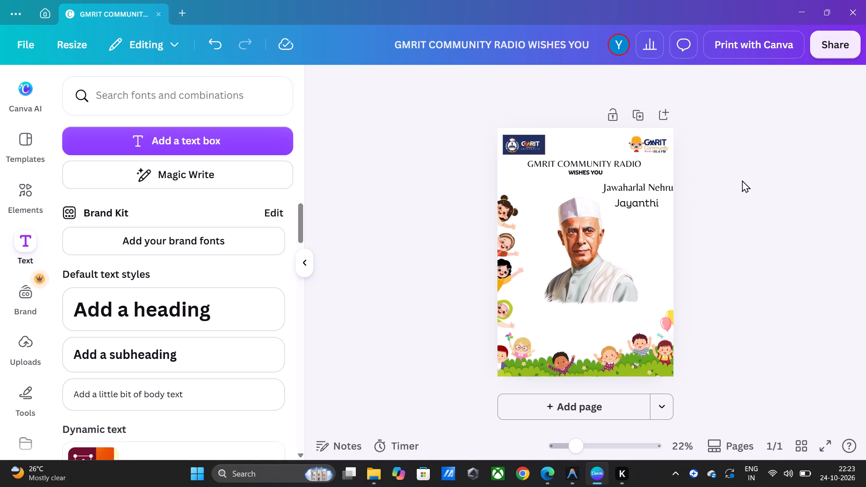
left_click_drag(646, 194, 641, 196)
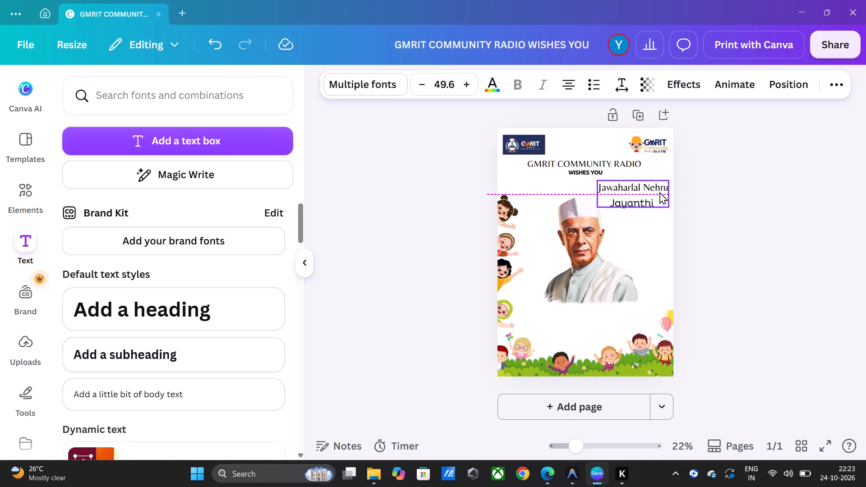
left_click(729, 176)
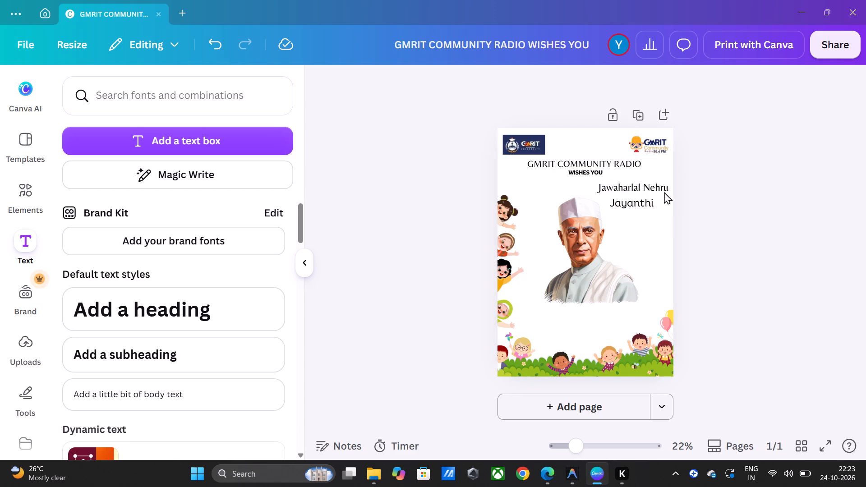
left_click(639, 193)
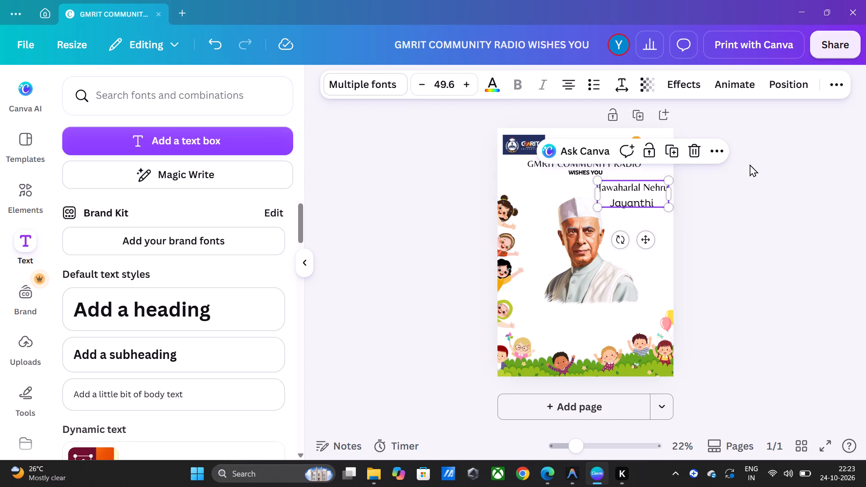
left_click(742, 172)
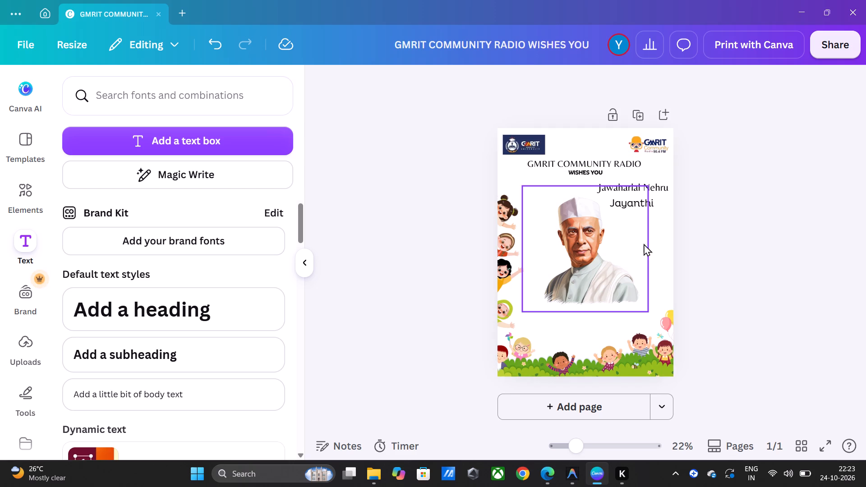
Search the graphics for "celebrations" and place the golden fireworks burst over the poster's upper right edge, below the radio logo.
left_click(42, 184)
scroll(206, 267, "down", 4)
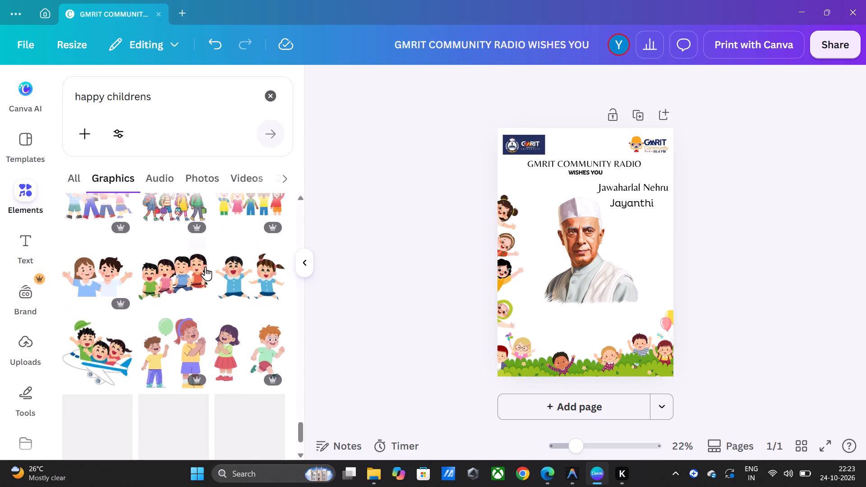
left_click(276, 92)
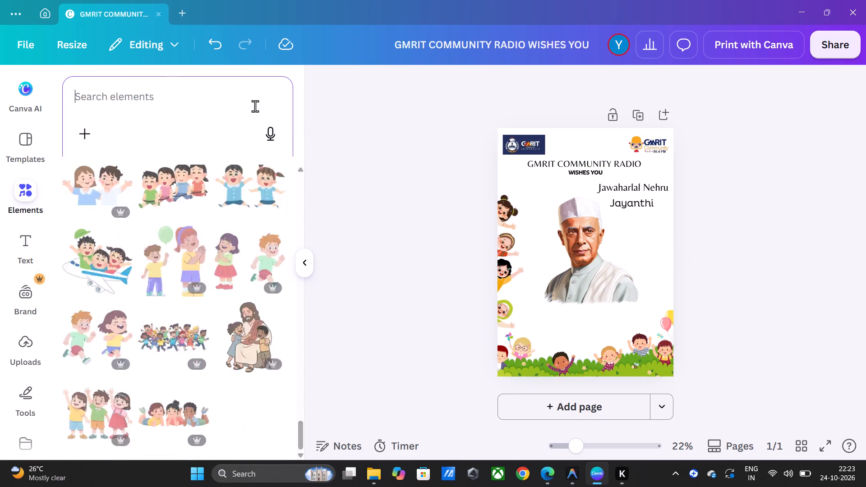
type("celebrations")
key("Return")
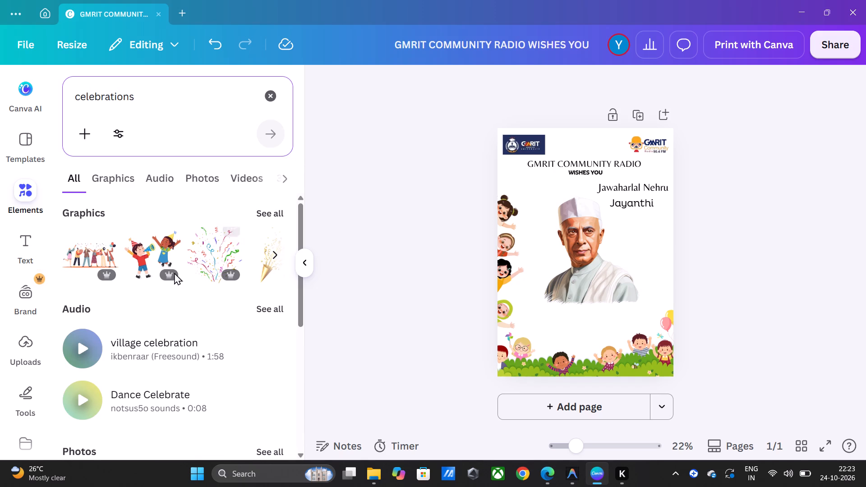
left_click(279, 208)
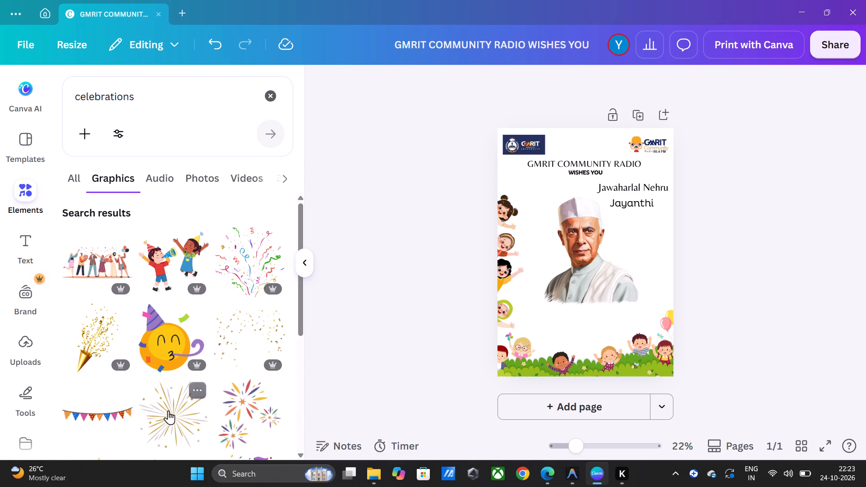
scroll(226, 347, "down", 3)
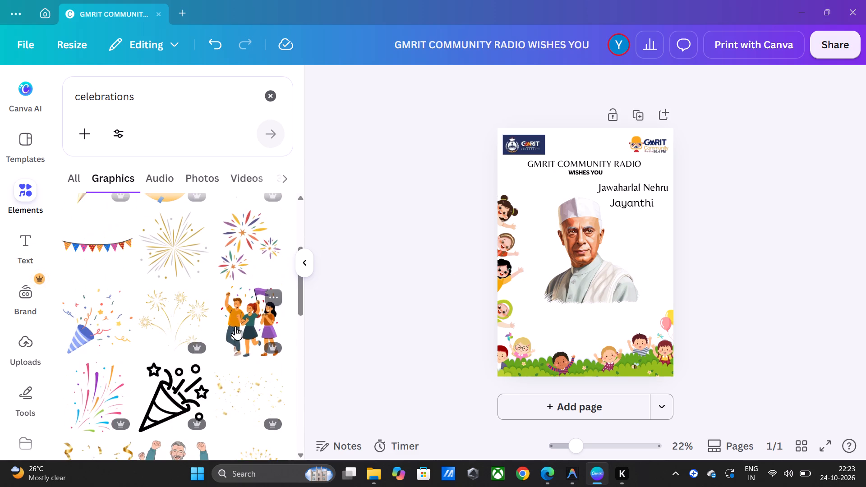
scroll(236, 379, "down", 2)
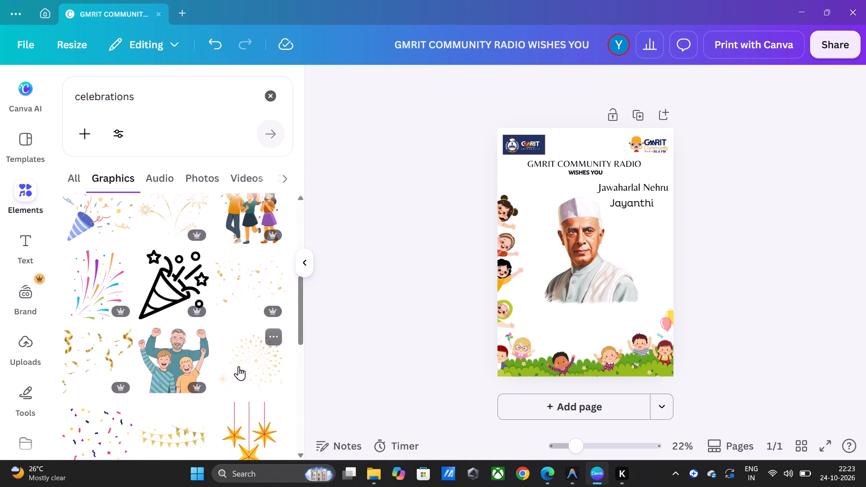
left_click(252, 359)
left_click_drag(558, 252, 579, 193)
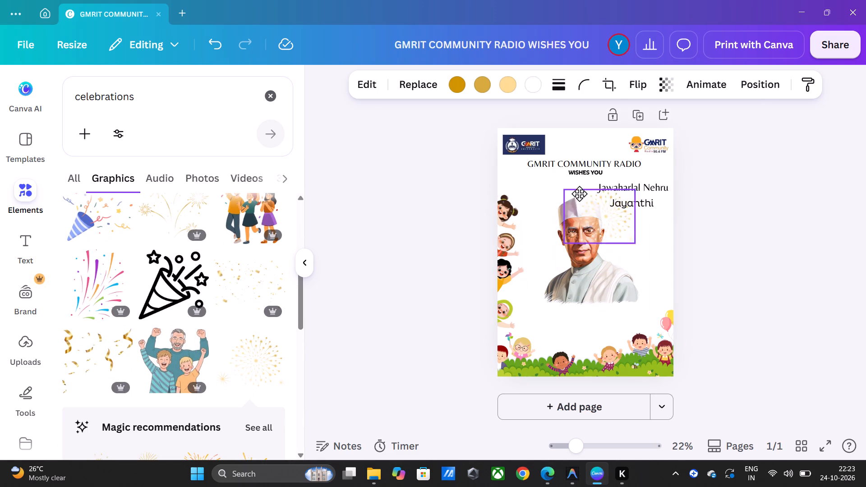
left_click_drag(579, 193, 617, 165)
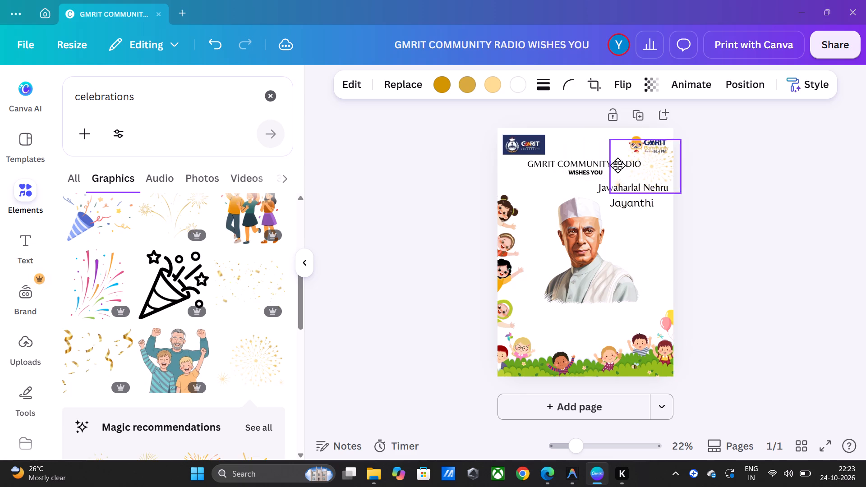
left_click_drag(617, 165, 637, 175)
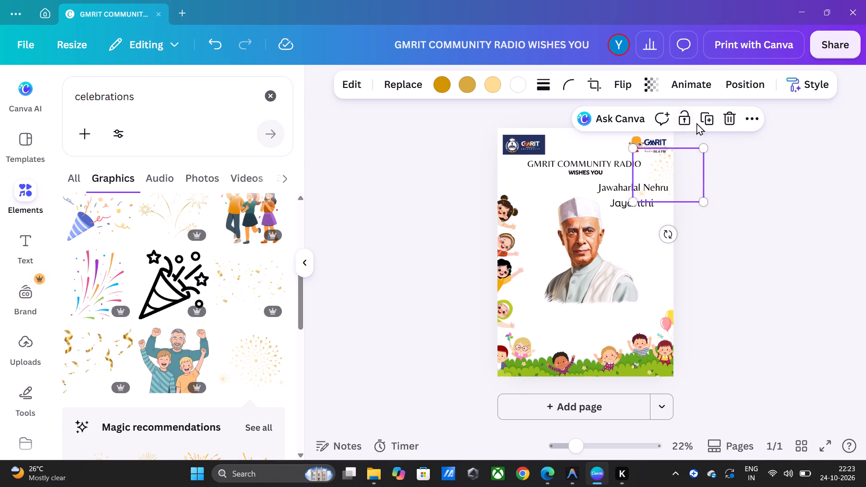
Duplicate the golden fireworks burst and place the copy over the poster's upper left edge, above the waving children.
left_click(705, 120)
left_click_drag(677, 184, 534, 223)
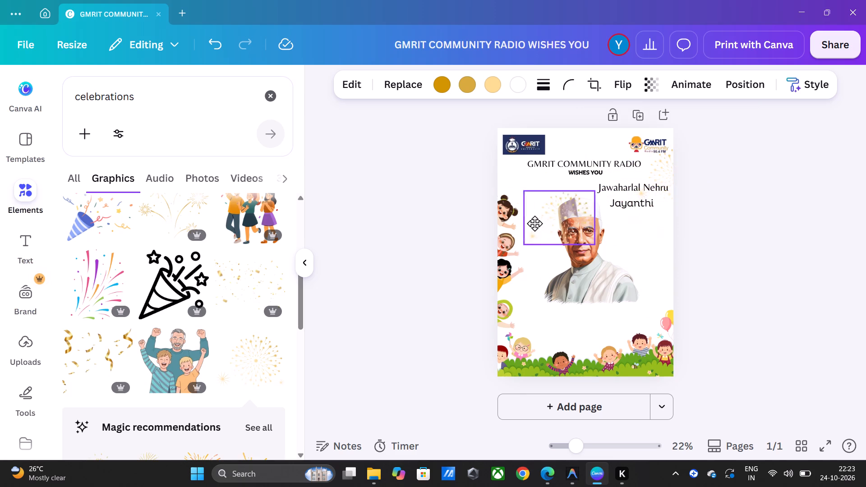
left_click_drag(534, 223, 486, 186)
left_click(753, 183)
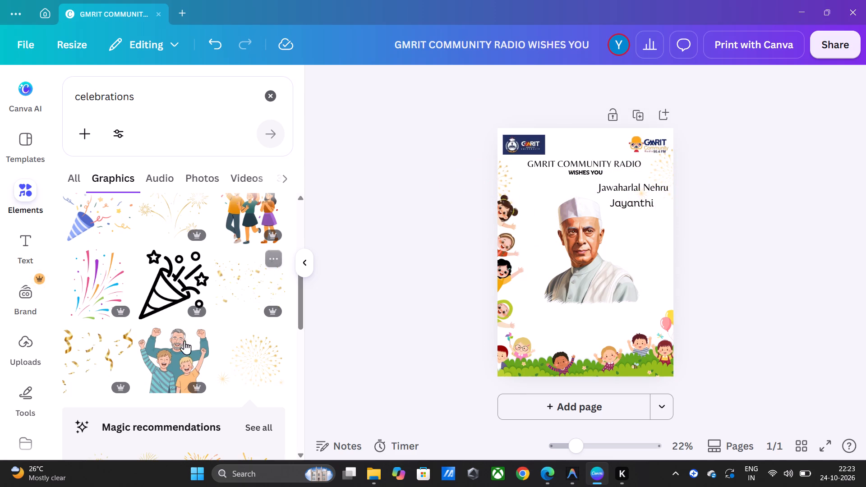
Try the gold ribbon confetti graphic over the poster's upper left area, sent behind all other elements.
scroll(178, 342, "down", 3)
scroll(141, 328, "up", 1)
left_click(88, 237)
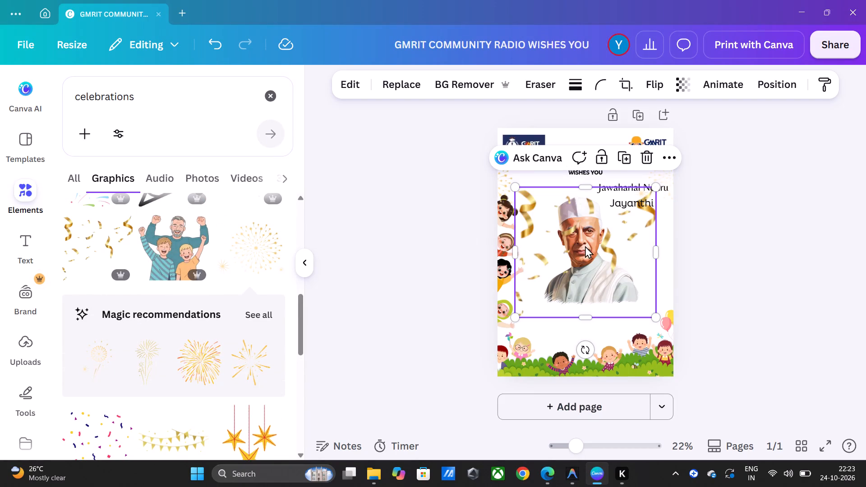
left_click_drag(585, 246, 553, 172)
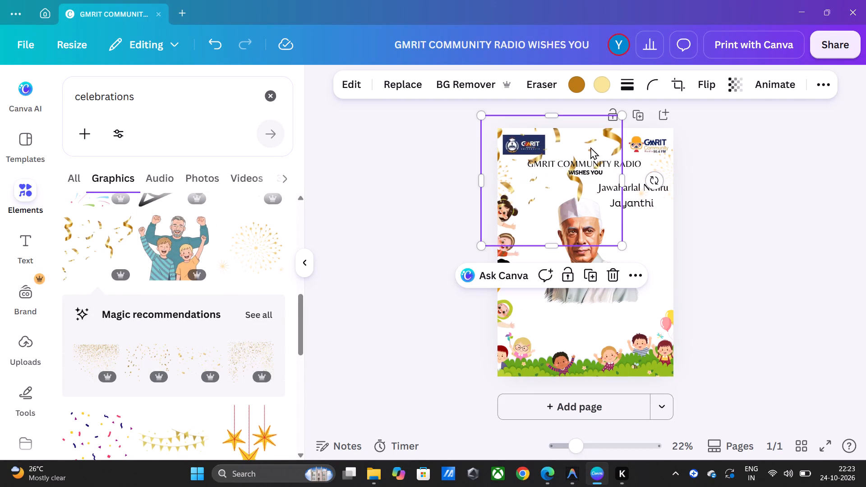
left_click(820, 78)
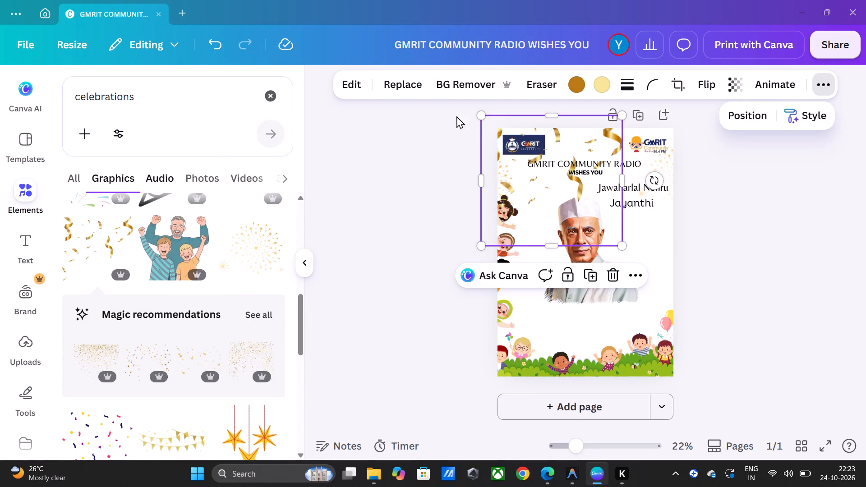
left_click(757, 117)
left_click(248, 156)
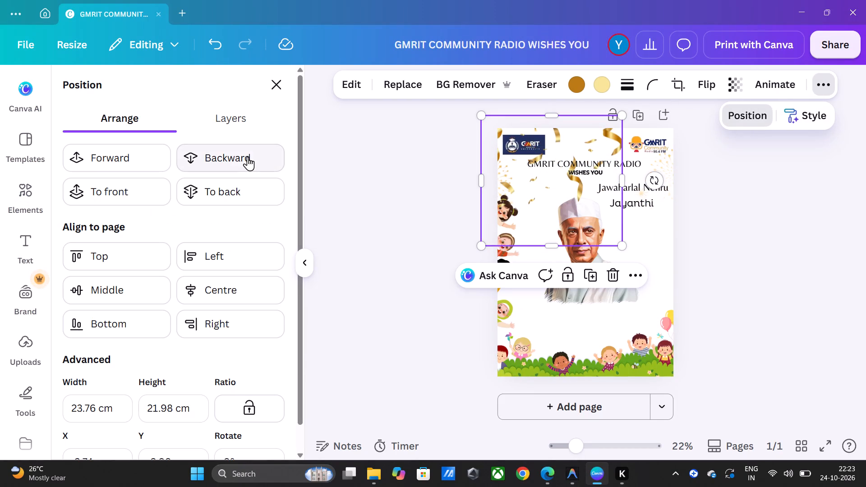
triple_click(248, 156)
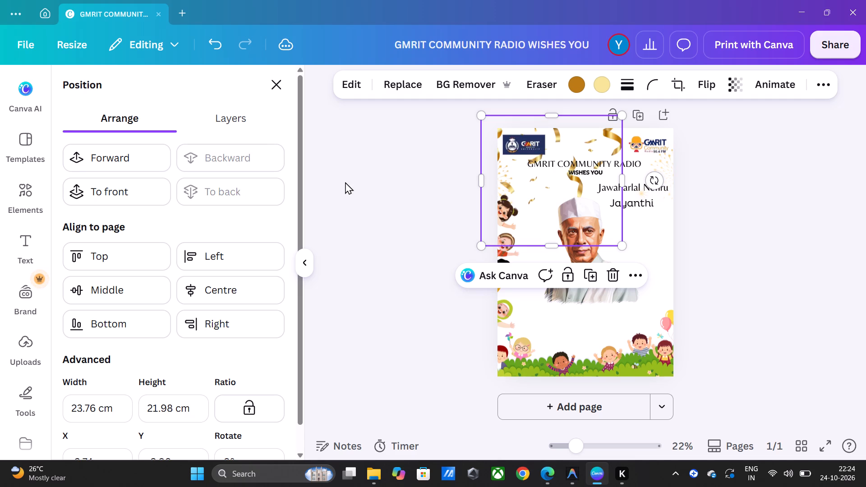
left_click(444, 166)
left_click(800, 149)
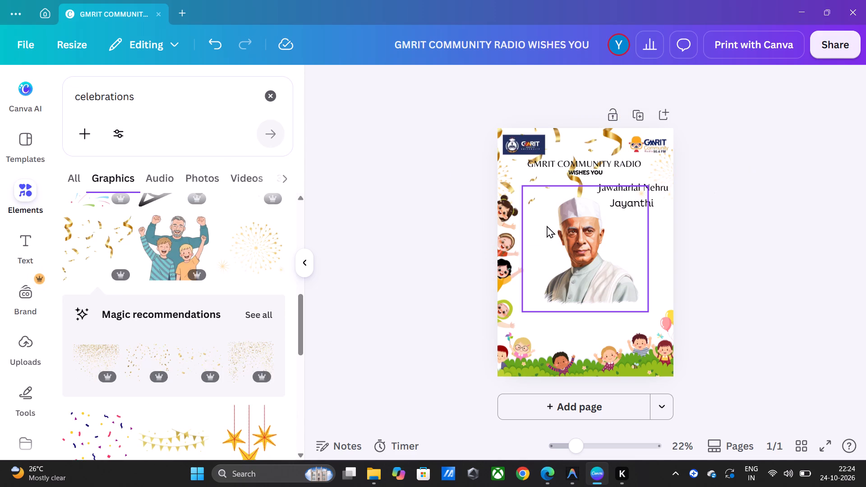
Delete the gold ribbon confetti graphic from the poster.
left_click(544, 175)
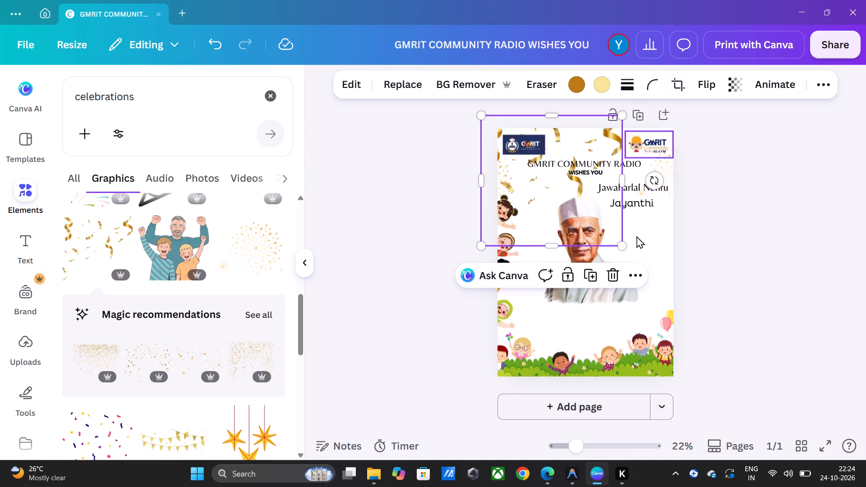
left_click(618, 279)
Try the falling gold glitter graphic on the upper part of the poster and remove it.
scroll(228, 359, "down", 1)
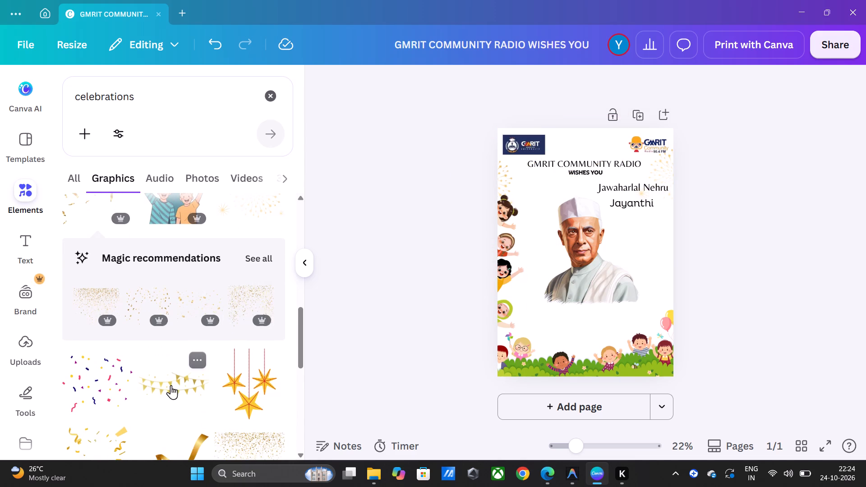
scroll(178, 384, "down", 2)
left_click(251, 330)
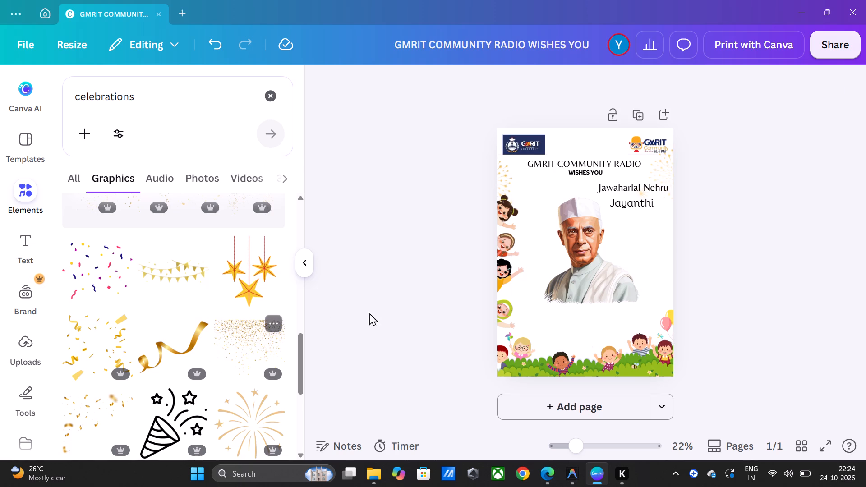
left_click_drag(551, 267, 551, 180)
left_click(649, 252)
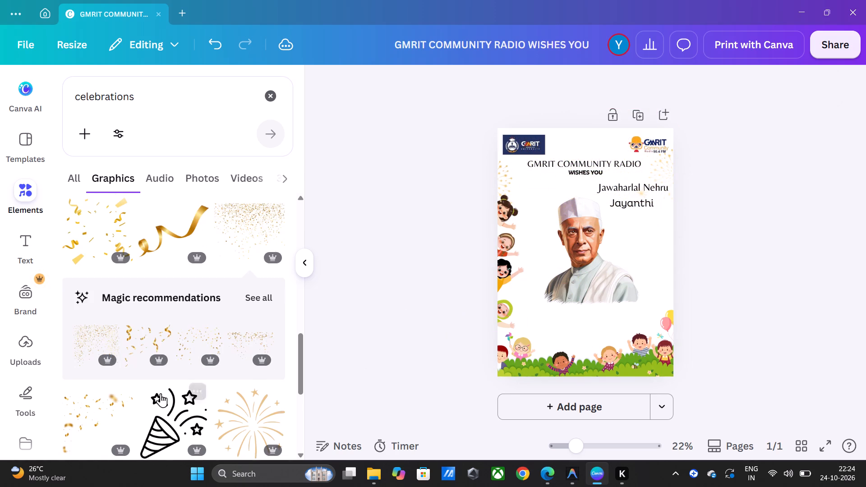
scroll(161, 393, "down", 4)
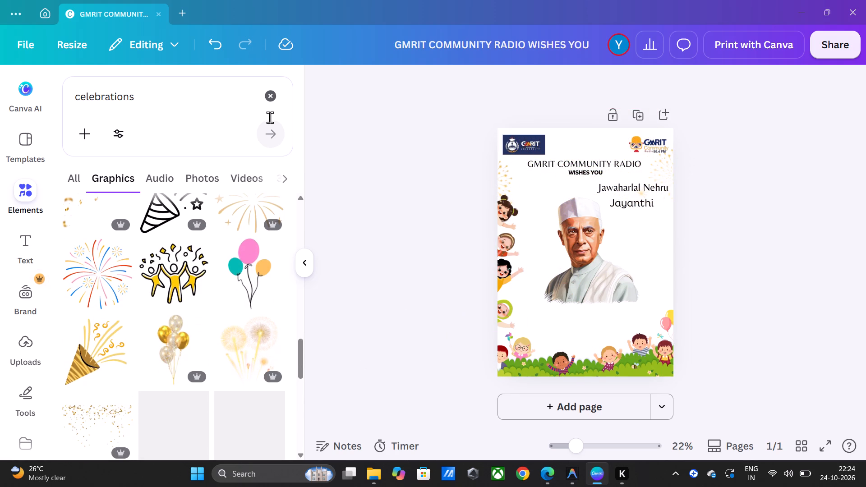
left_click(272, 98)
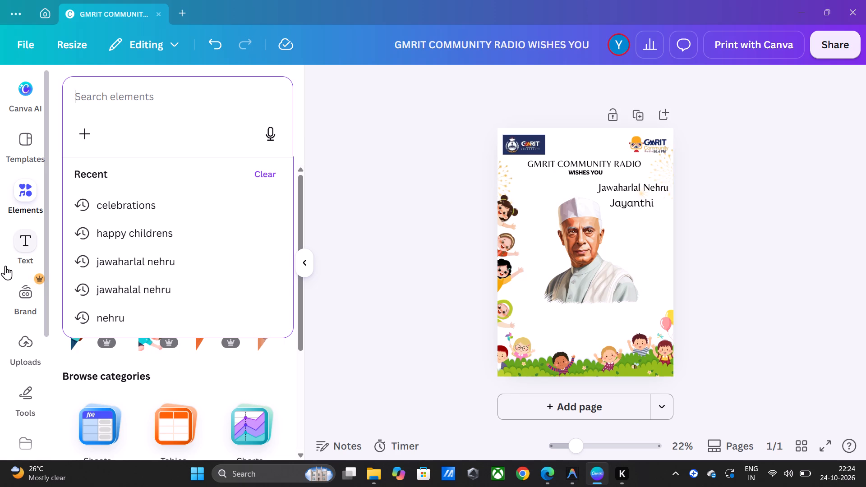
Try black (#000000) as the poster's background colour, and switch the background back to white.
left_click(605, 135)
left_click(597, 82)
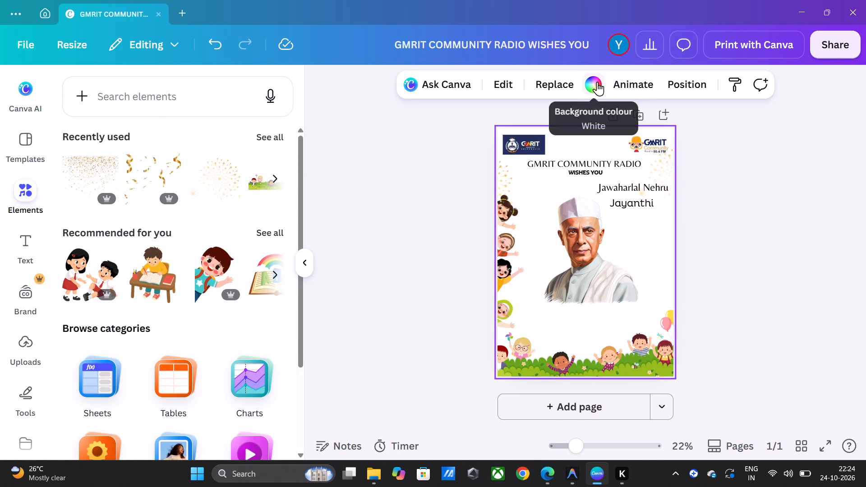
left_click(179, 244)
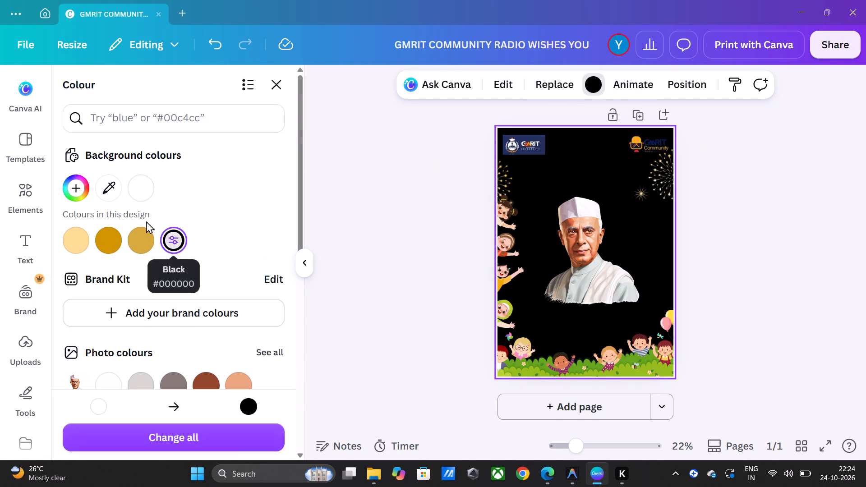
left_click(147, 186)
Set the poster's background to the light orange photo colour #f1c7b0.
scroll(141, 273, "down", 3)
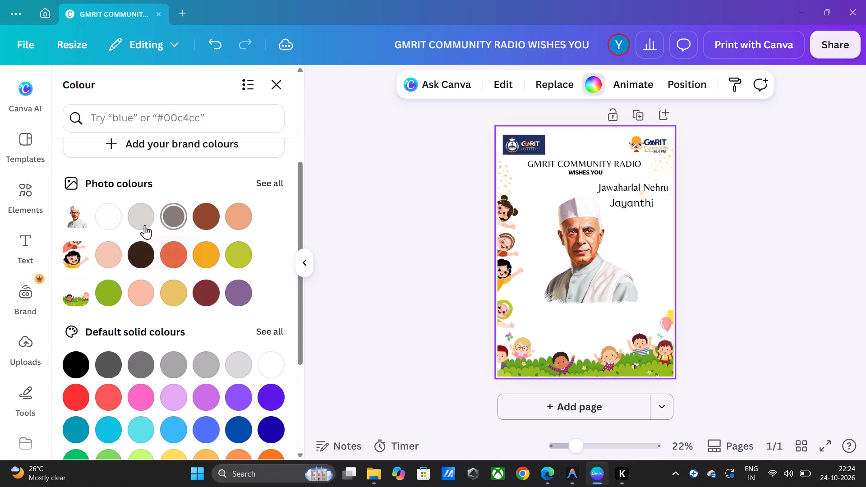
scroll(219, 366, "down", 2)
scroll(209, 327, "up", 2)
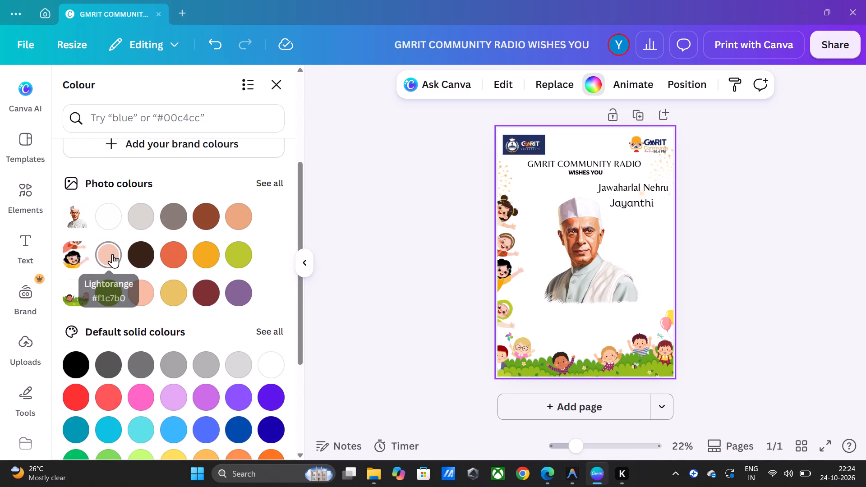
left_click(112, 254)
scroll(126, 292, "down", 1)
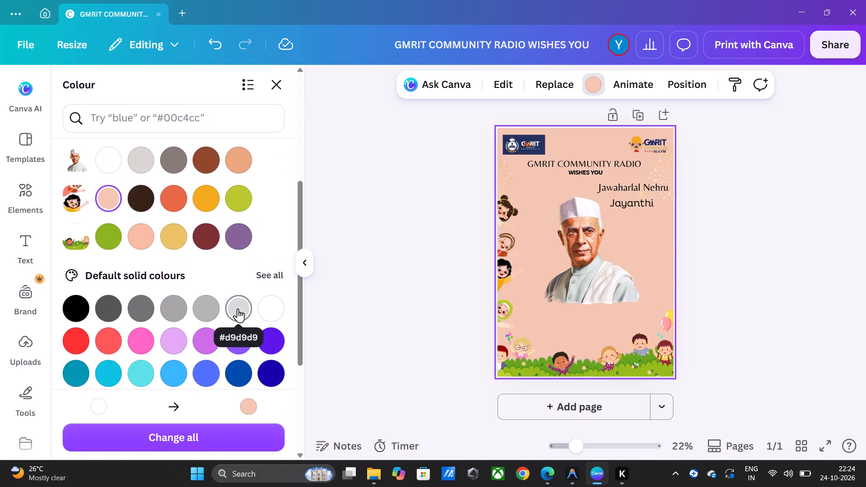
left_click(109, 199)
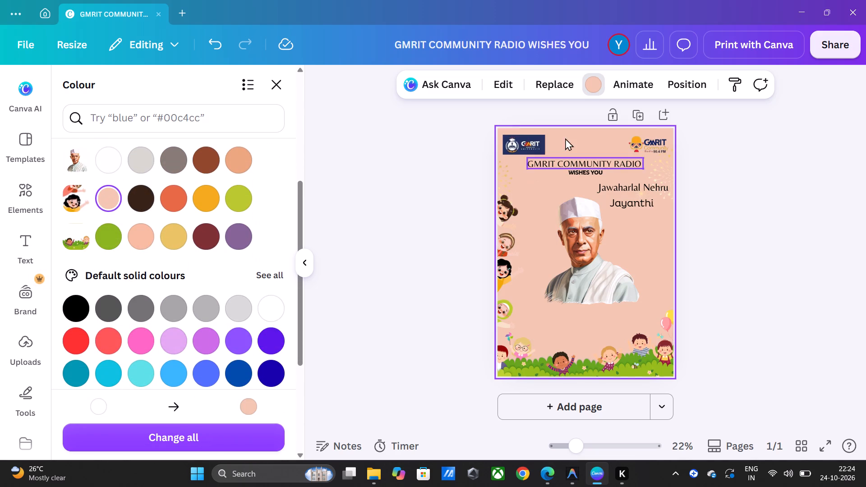
Try pale pink as the poster's background, and settle on the pale peach-cream shade from the default solid colours.
left_click(538, 183)
left_click(543, 208)
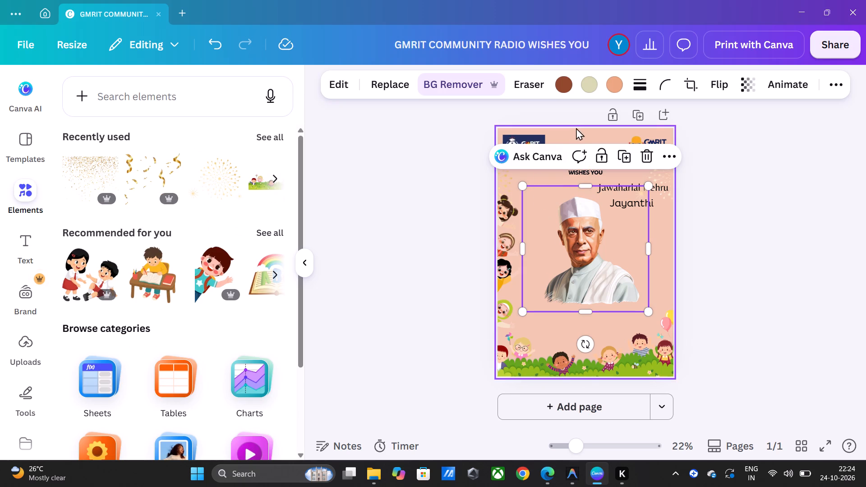
left_click(573, 133)
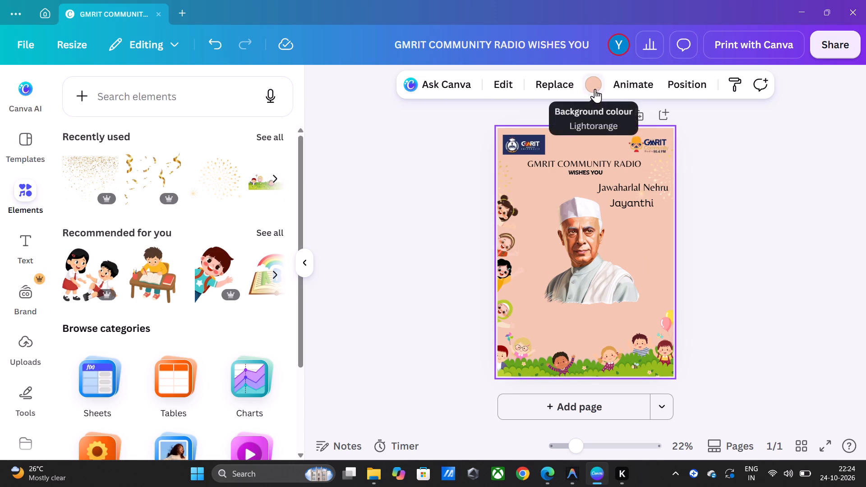
left_click(595, 89)
scroll(214, 303, "down", 3)
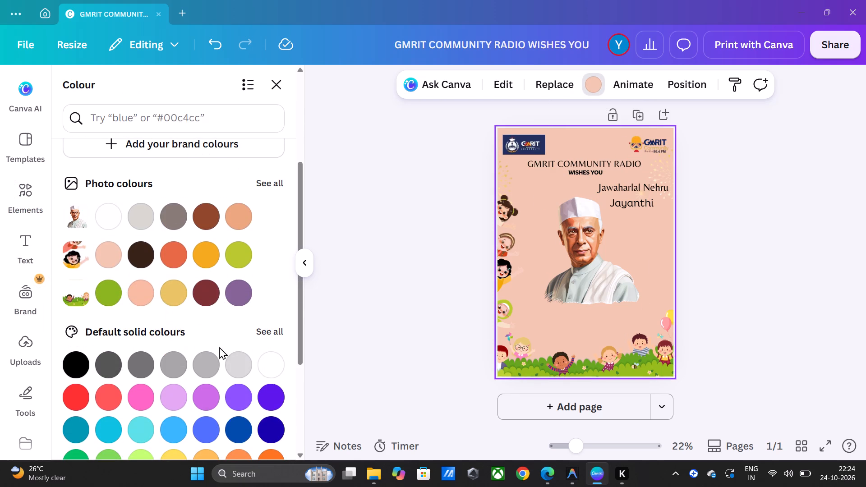
left_click(276, 326)
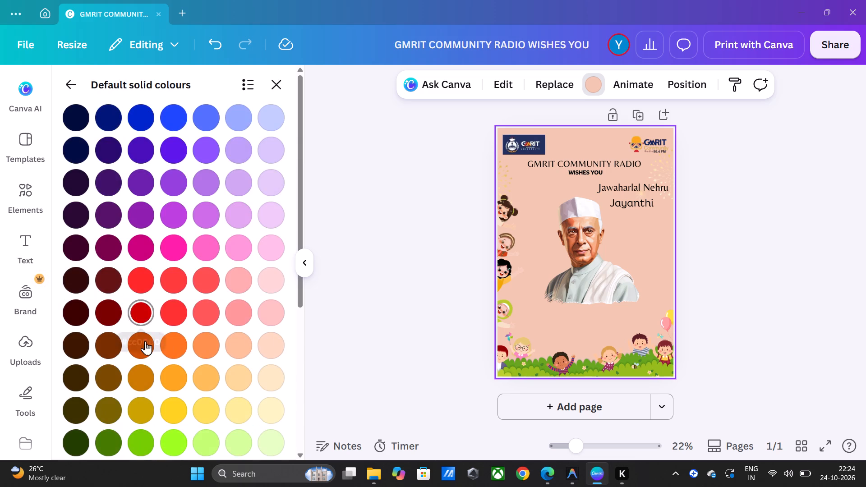
left_click(270, 285)
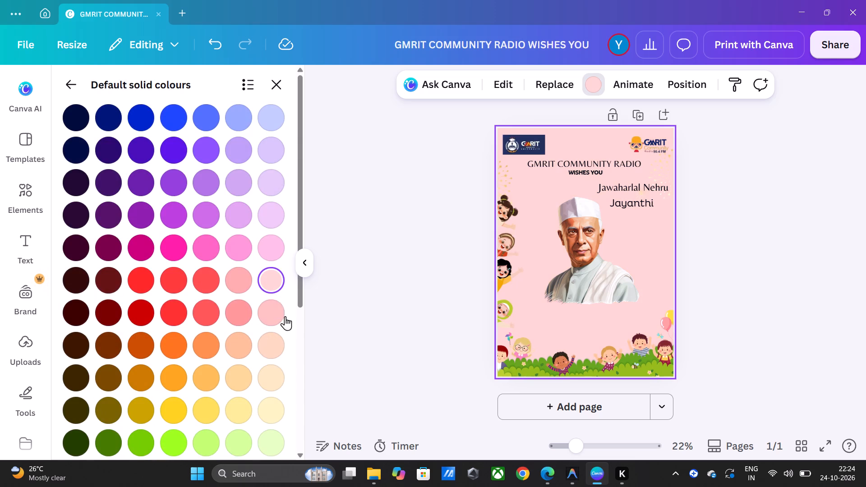
left_click(274, 379)
left_click(274, 360)
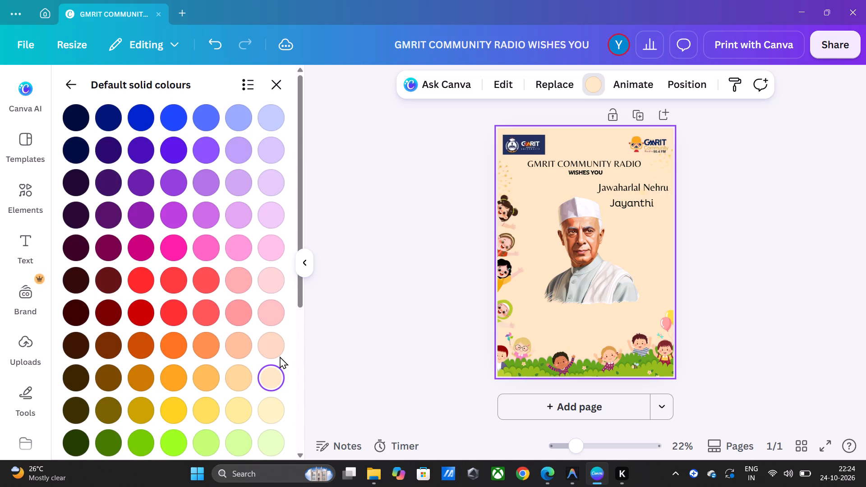
left_click(717, 214)
left_click(717, 214)
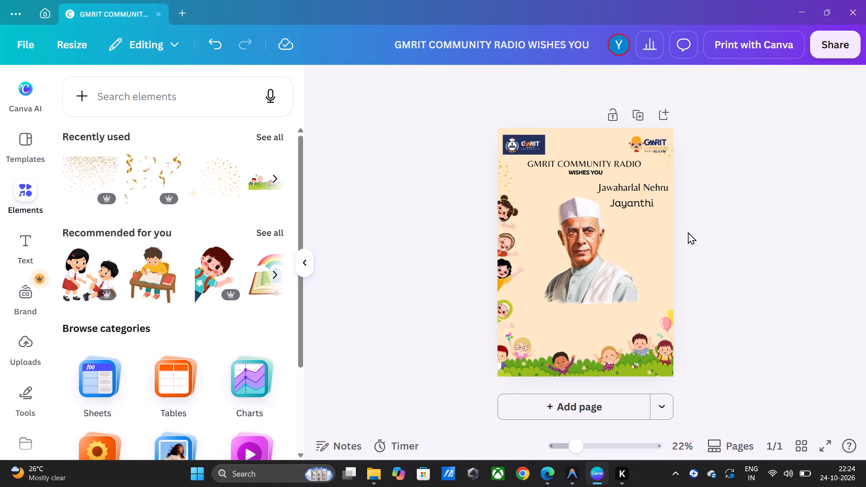
Delete the gold fireworks graphic on the poster's upper left edge.
left_click(500, 190)
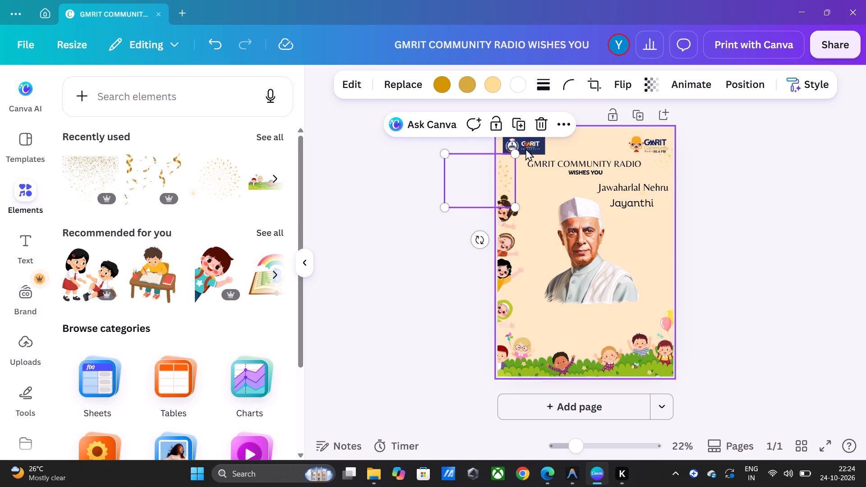
left_click(541, 122)
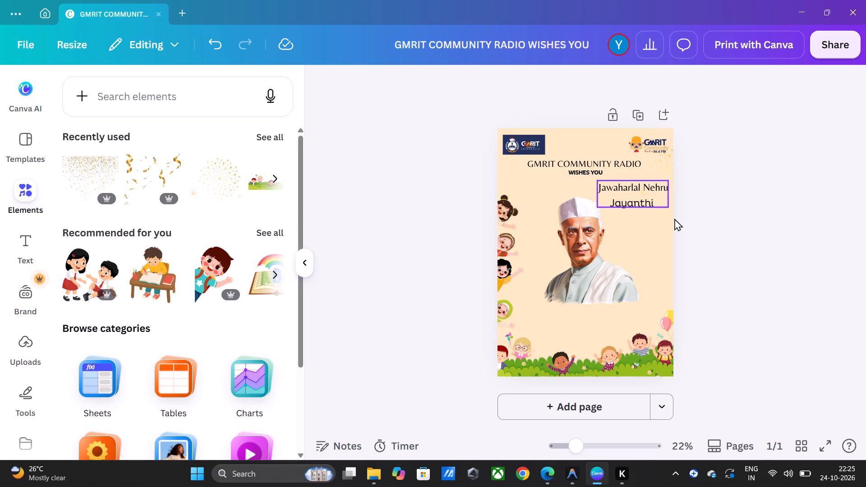
Move the "Jawaharlal Nehru Jayanthi" text below the portrait and shift the portrait slightly up to make room.
left_click_drag(646, 187, 608, 316)
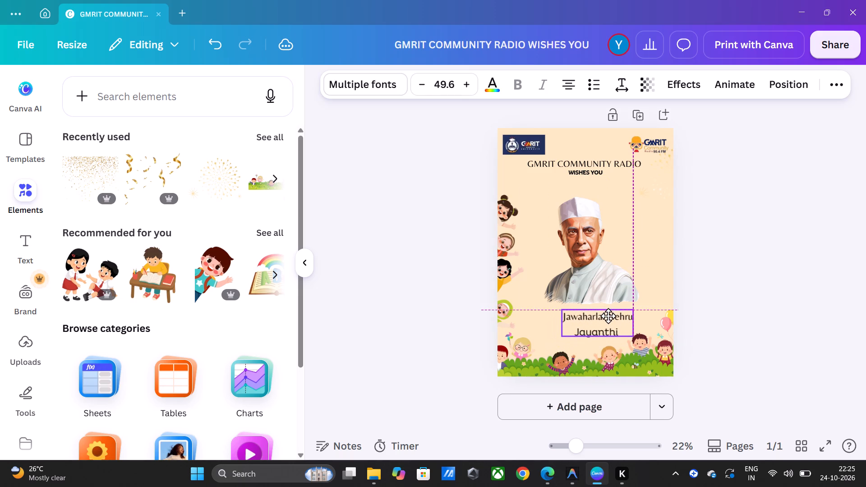
left_click_drag(608, 316, 603, 311)
left_click(797, 273)
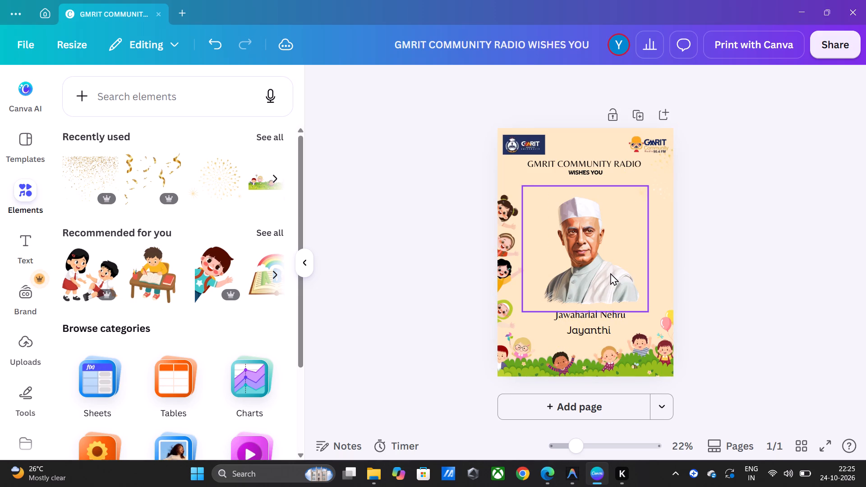
left_click_drag(610, 273, 609, 261)
Enlarge the "Jawaharlal Nehru Jayanthi" text to size 66.4 and place it directly beneath the portrait.
left_click(607, 321)
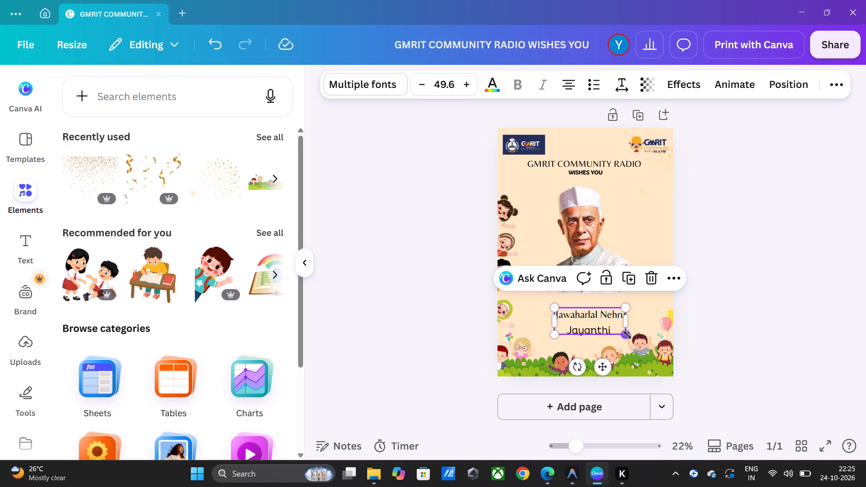
left_click_drag(627, 335, 654, 348)
left_click_drag(624, 331, 614, 319)
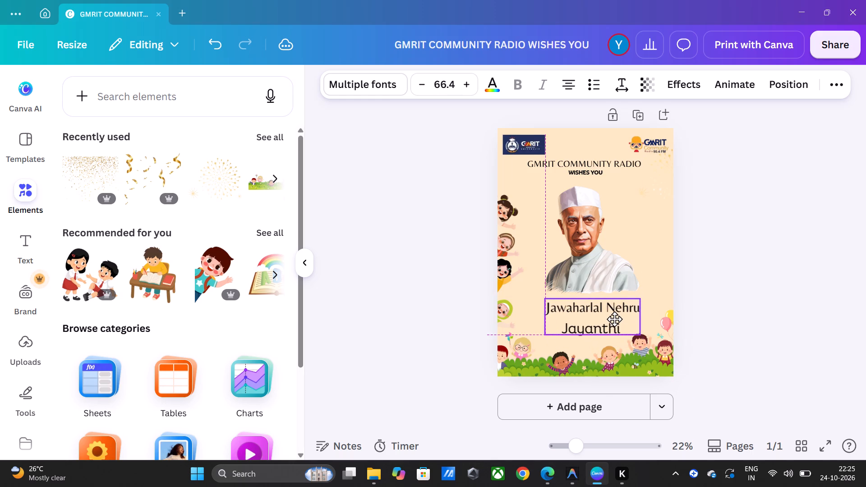
left_click_drag(614, 319, 614, 317)
left_click(728, 297)
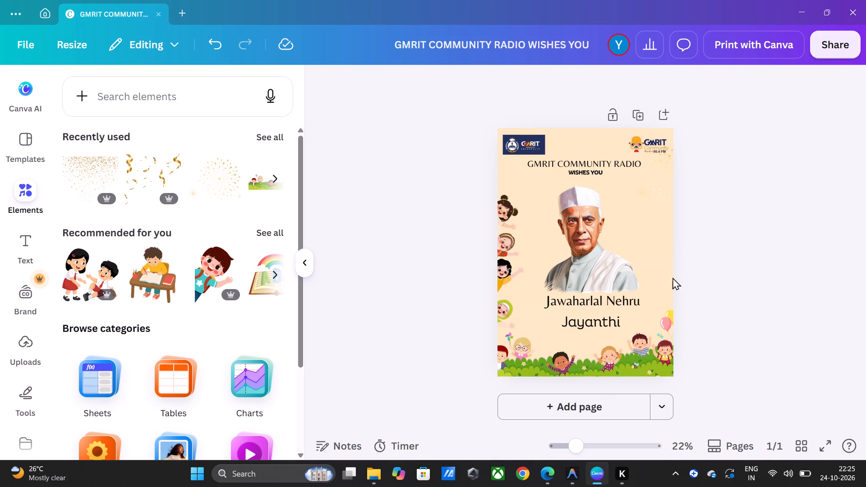
left_click(597, 318)
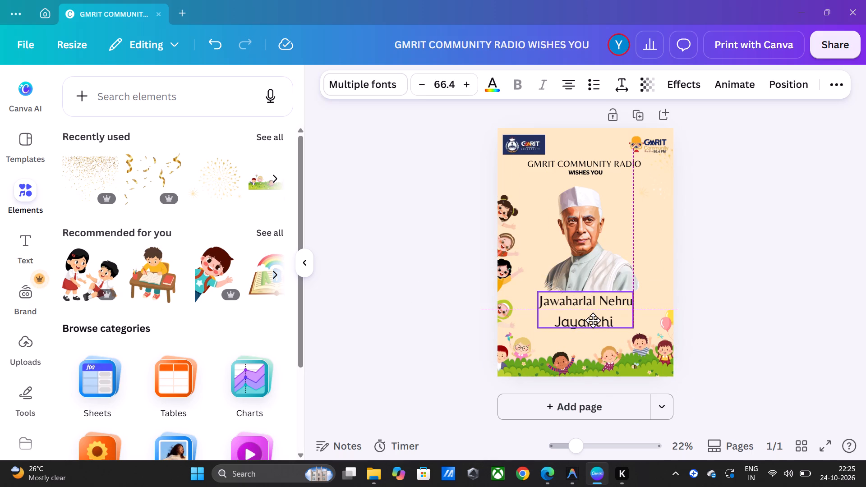
left_click(697, 303)
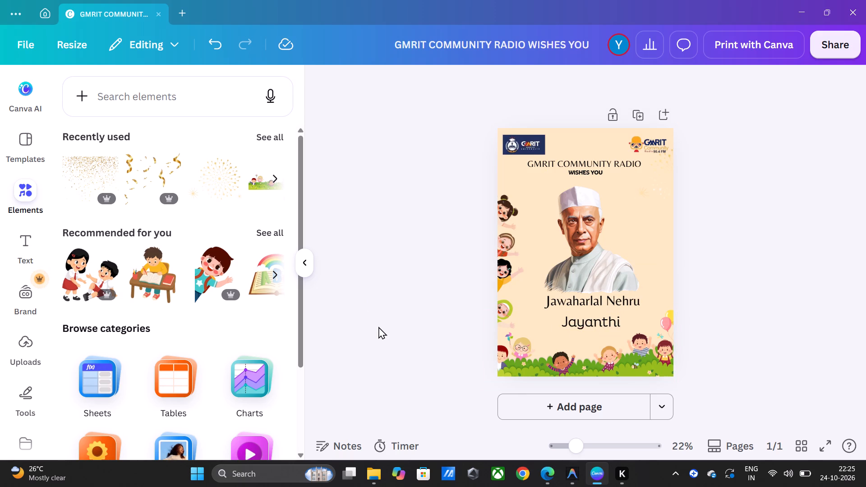
Search the elements for "celebrations" and show only the graphics.
left_click(185, 101)
left_click(164, 208)
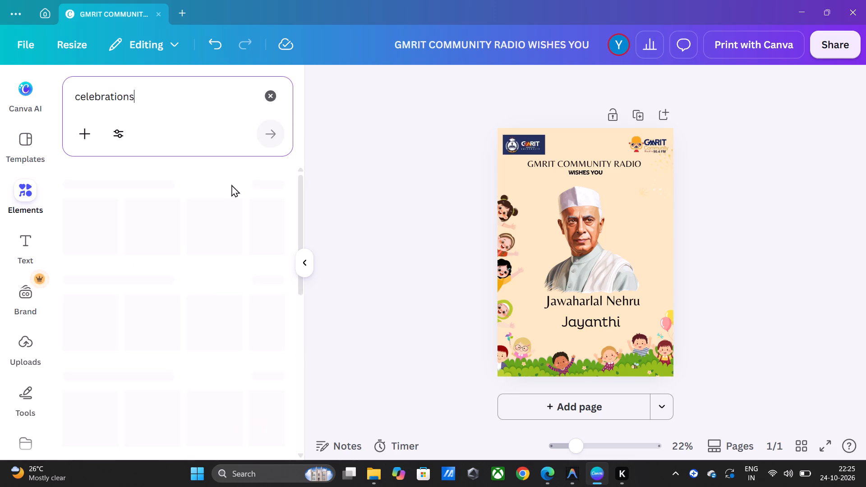
left_click(270, 214)
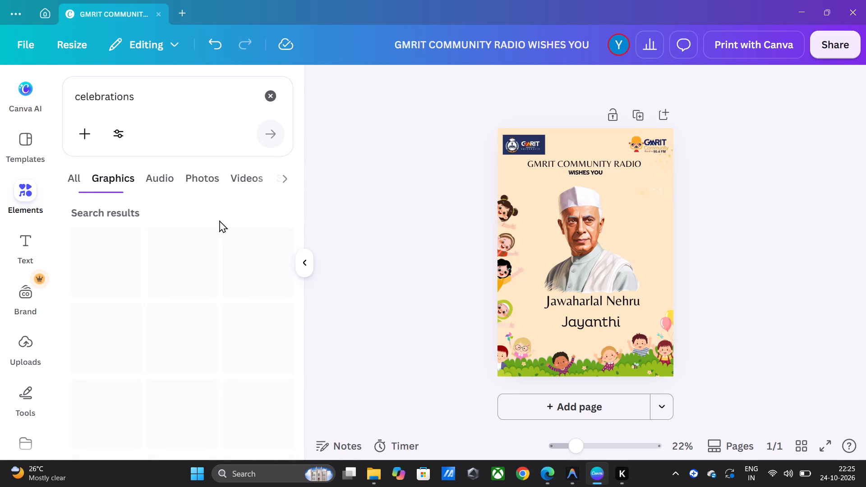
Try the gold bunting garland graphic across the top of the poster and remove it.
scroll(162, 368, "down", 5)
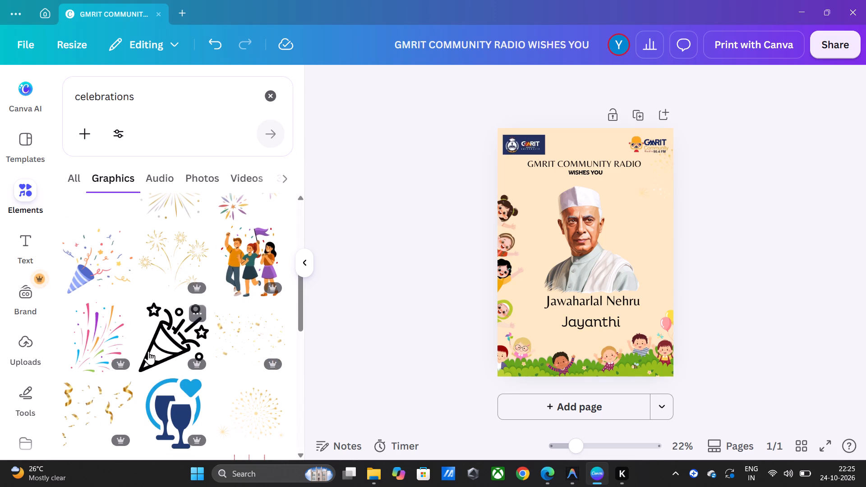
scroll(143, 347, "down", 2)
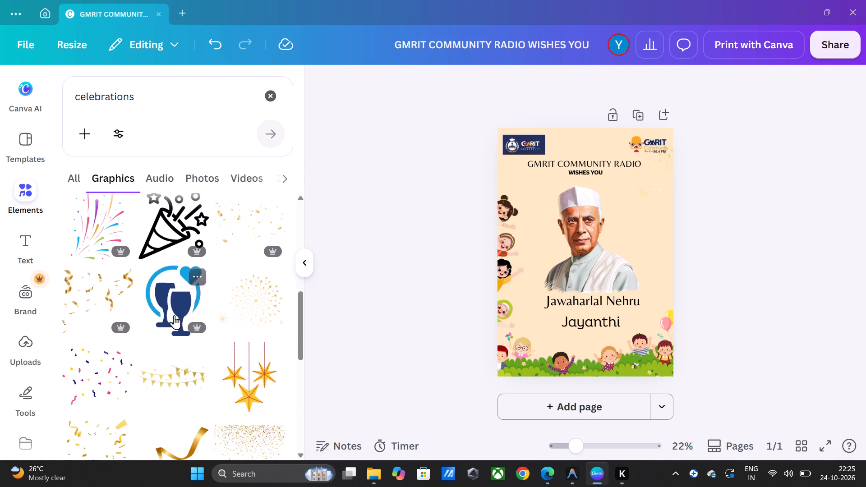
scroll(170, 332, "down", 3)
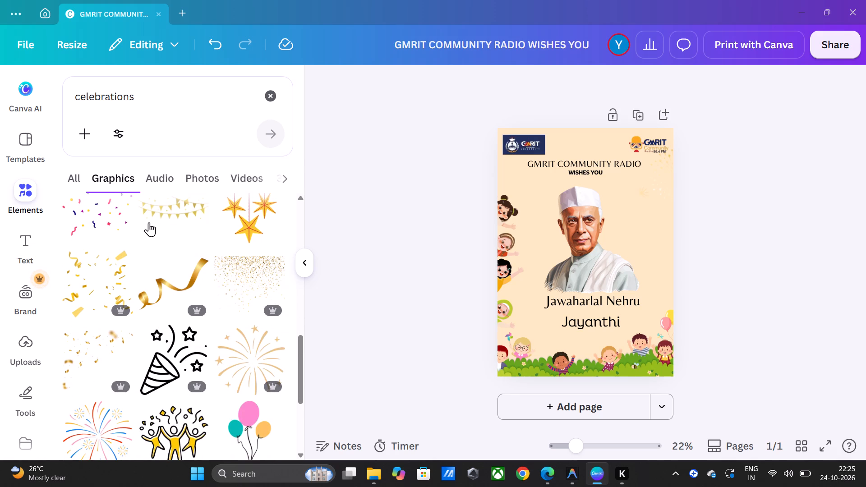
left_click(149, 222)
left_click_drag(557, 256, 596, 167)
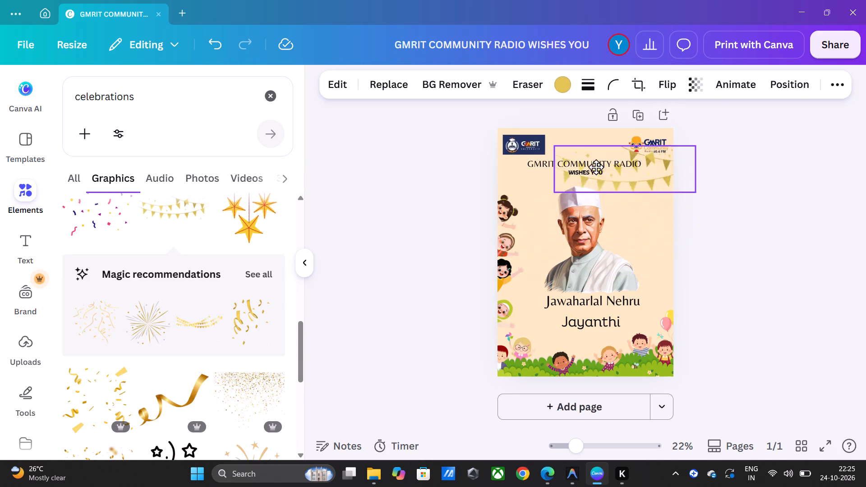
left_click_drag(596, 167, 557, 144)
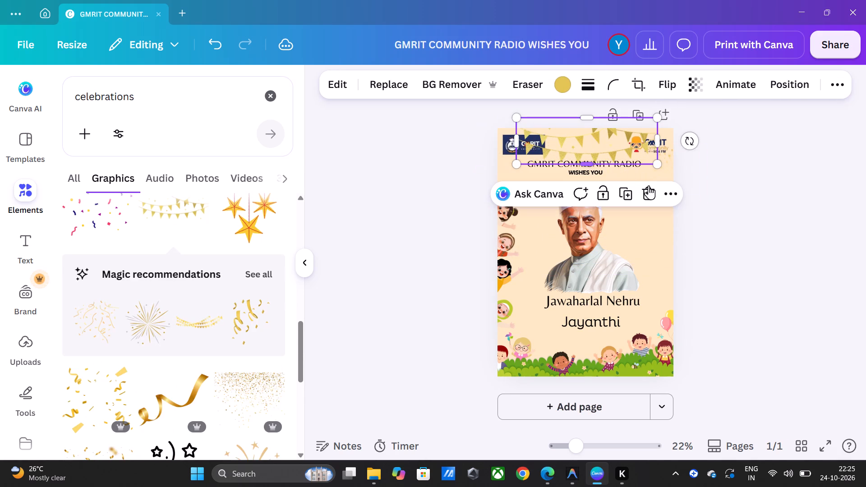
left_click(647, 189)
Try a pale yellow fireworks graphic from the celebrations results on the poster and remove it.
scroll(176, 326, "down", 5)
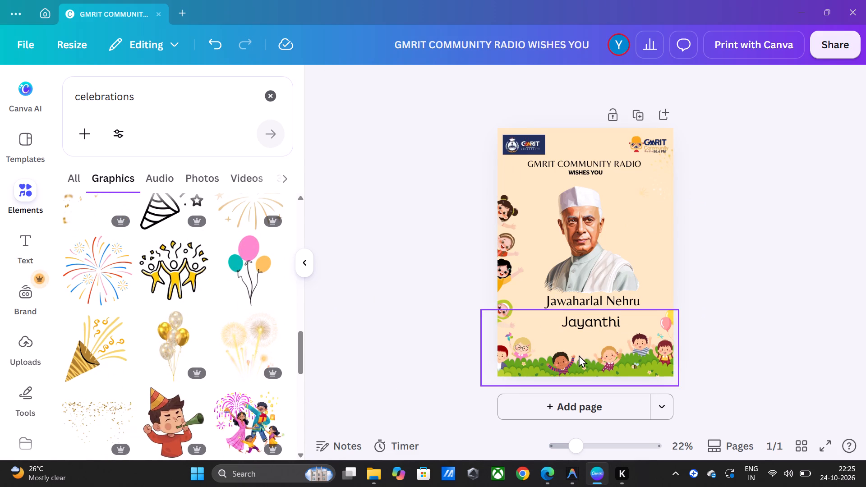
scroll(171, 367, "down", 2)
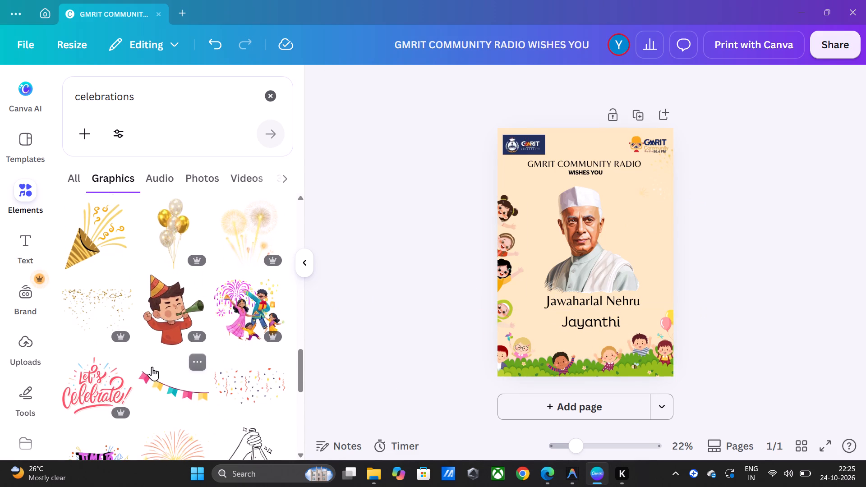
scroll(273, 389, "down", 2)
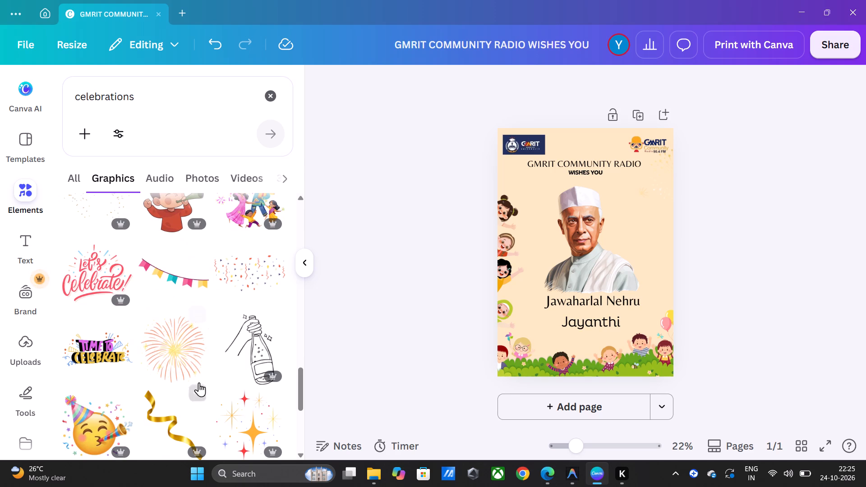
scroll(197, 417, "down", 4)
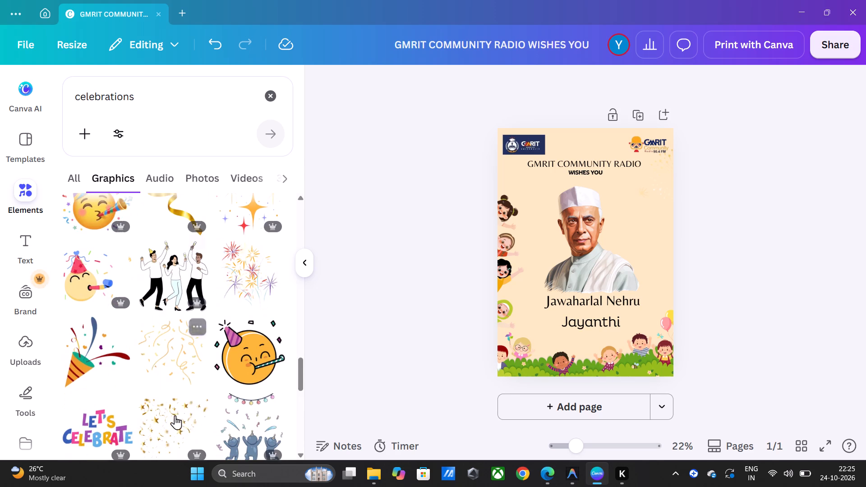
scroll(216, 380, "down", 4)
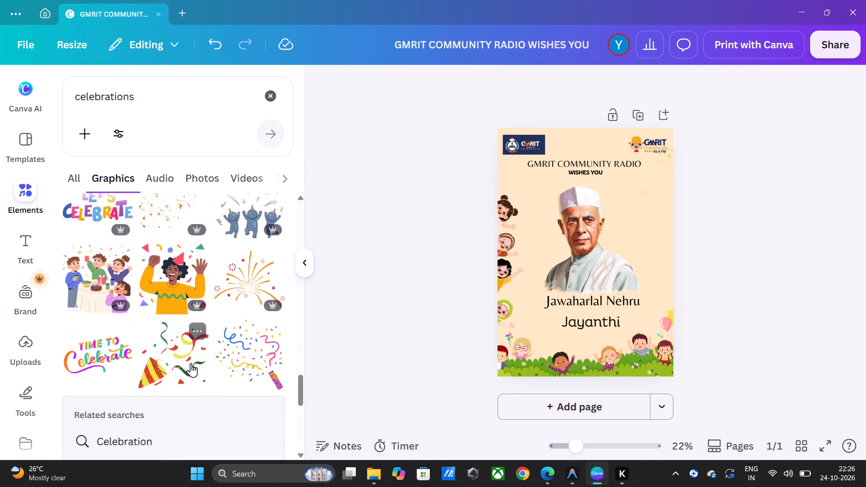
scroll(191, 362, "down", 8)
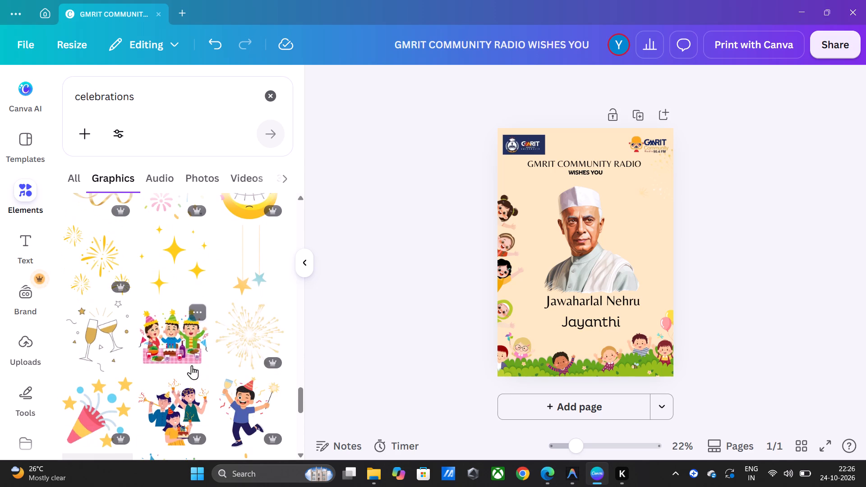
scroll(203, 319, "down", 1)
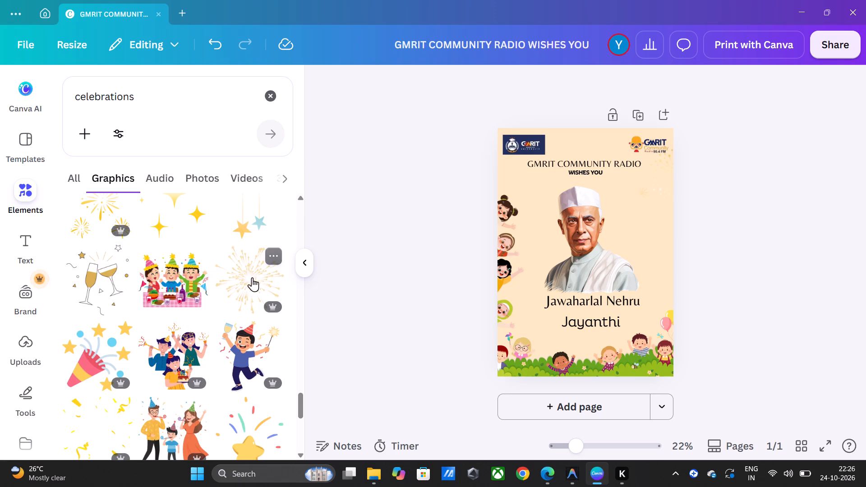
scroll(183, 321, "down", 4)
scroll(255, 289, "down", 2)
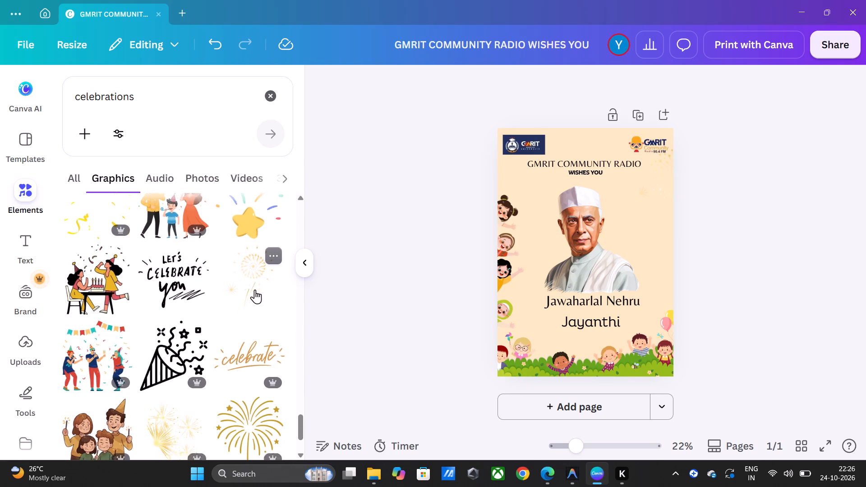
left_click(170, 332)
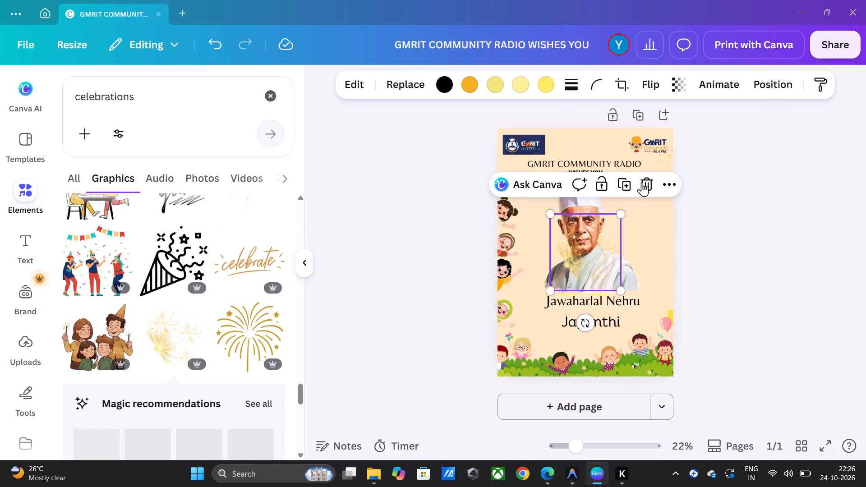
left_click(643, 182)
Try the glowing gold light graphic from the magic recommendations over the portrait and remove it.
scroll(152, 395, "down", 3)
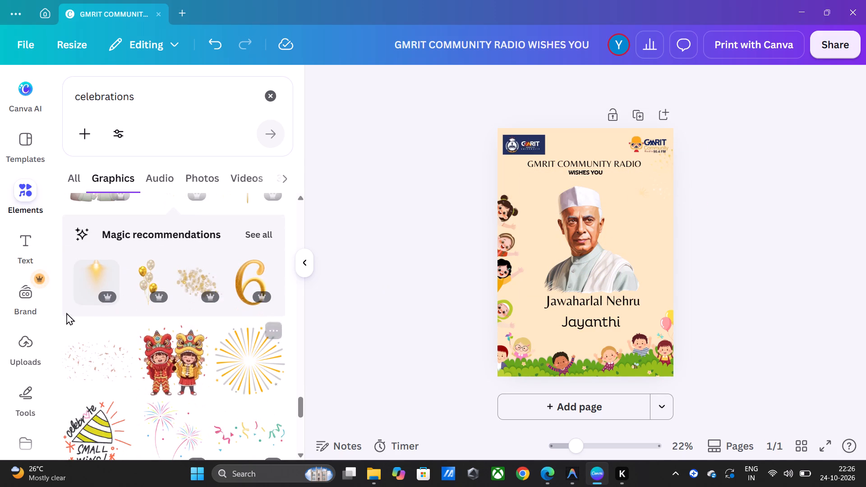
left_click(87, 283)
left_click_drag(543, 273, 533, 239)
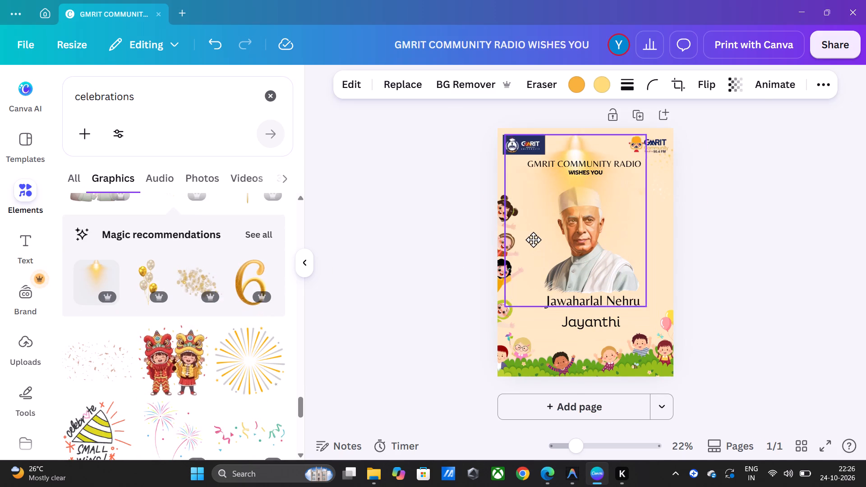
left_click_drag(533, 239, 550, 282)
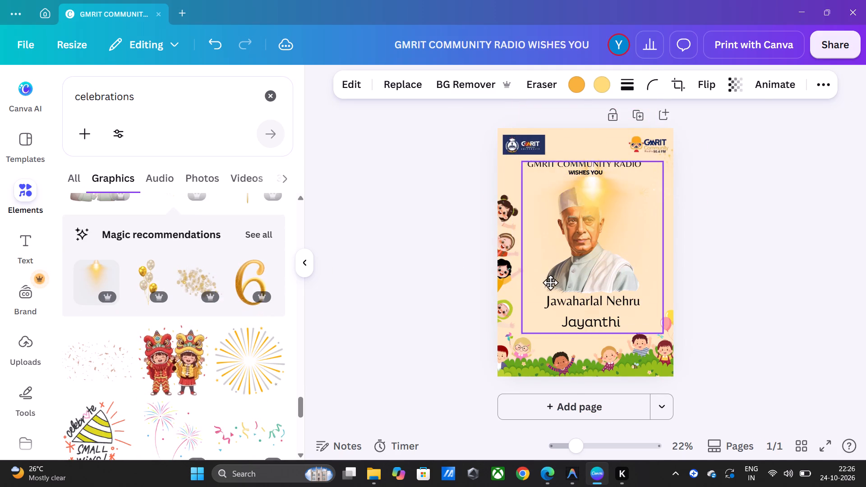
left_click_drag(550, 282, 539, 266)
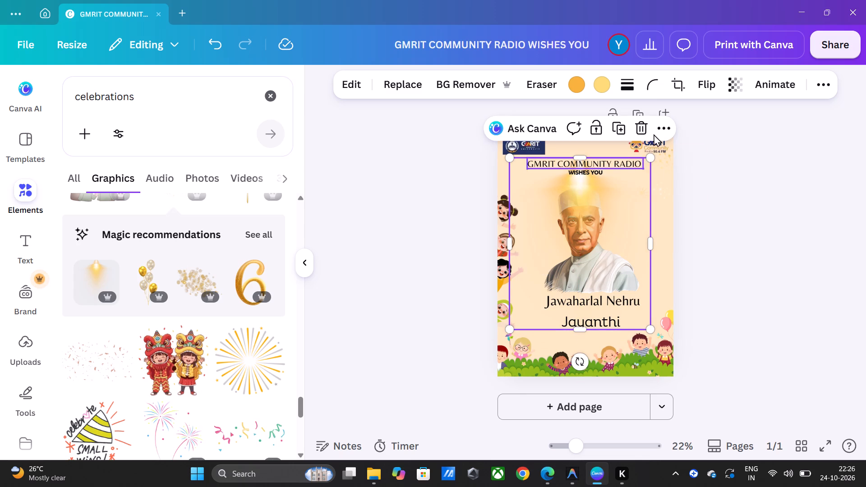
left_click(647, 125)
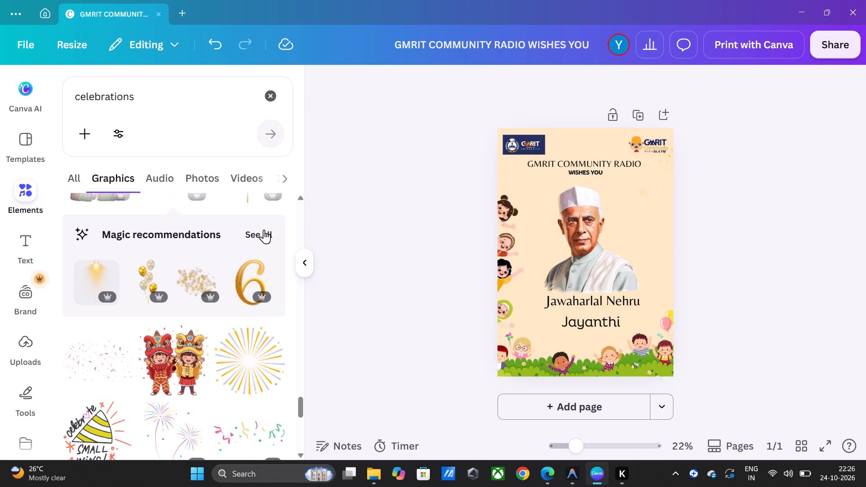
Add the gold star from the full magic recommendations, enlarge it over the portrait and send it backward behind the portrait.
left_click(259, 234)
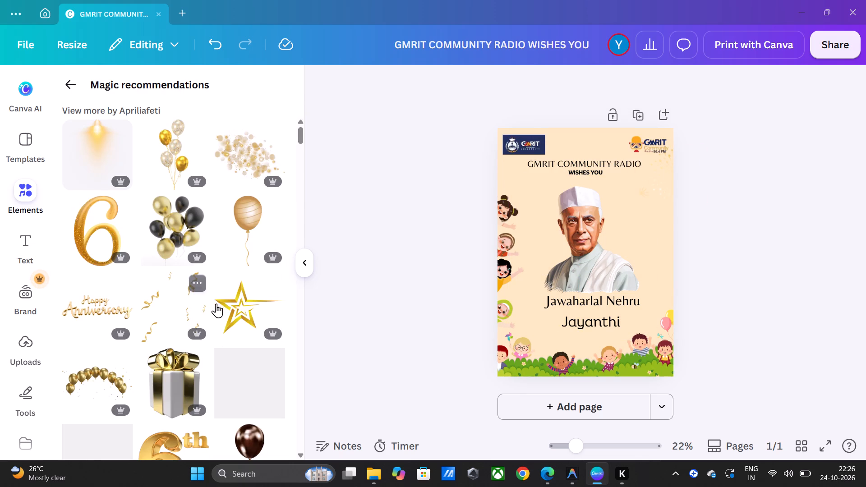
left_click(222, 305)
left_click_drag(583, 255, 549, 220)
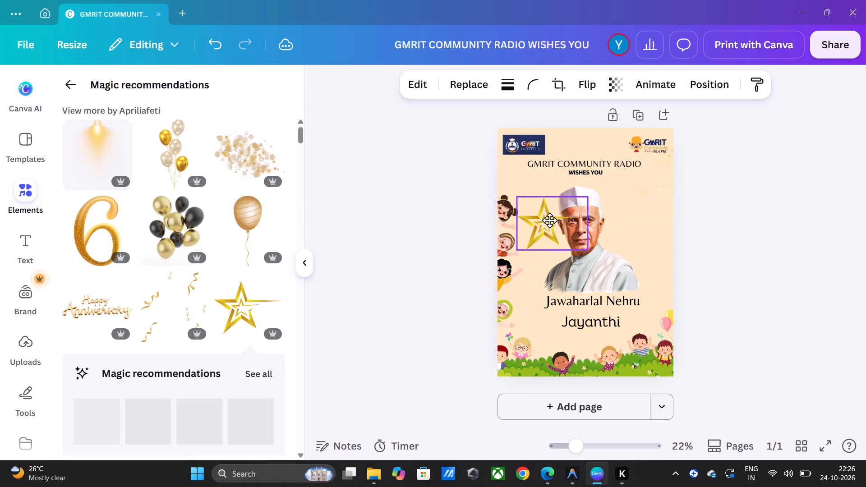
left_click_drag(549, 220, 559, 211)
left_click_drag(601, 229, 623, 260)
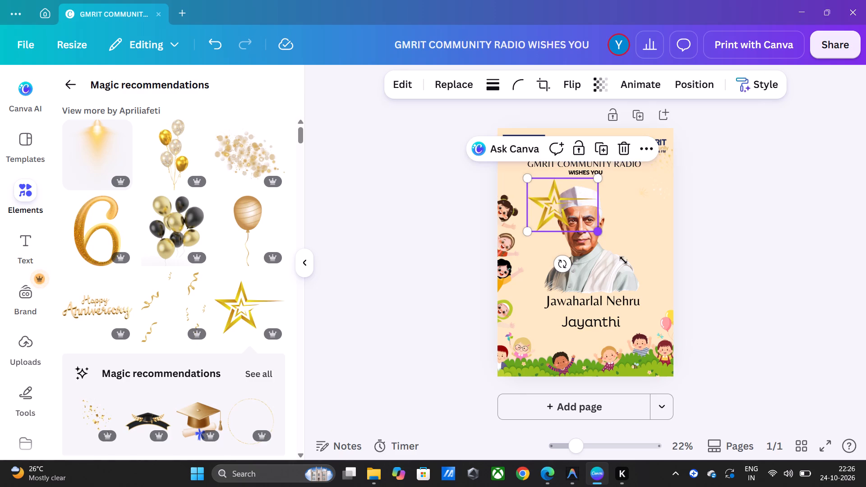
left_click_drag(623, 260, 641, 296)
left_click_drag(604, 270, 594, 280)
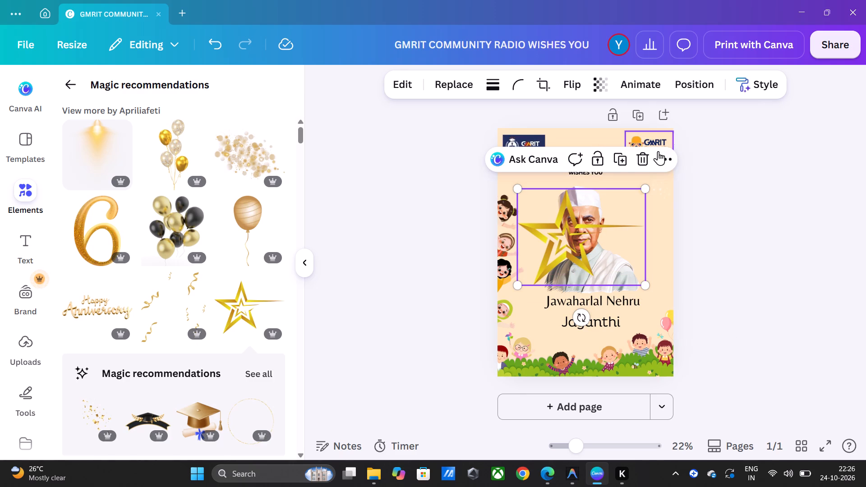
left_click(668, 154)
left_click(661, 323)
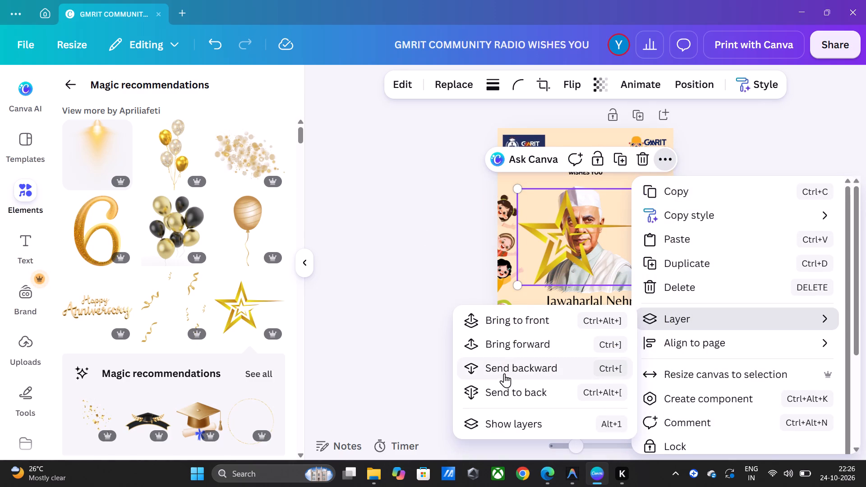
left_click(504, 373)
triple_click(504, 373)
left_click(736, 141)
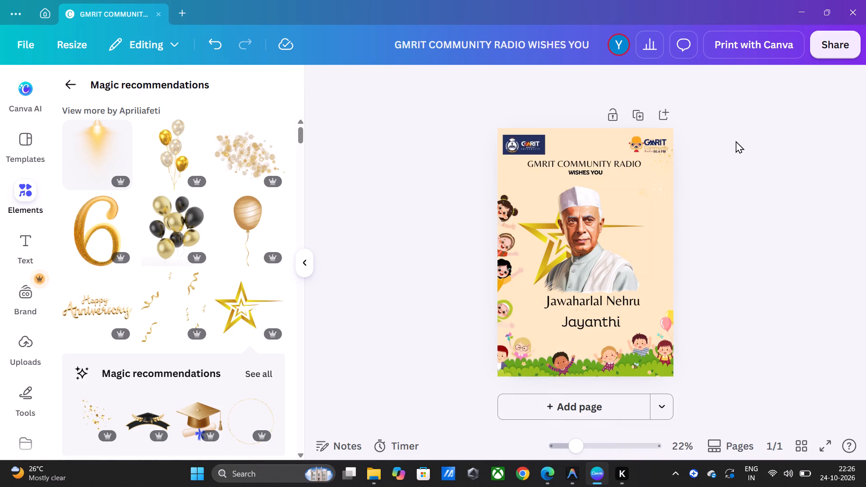
Shift the gold star toward the page's left edge and centre the portrait horizontally on the page, slightly lower than before.
left_click_drag(630, 238, 620, 232)
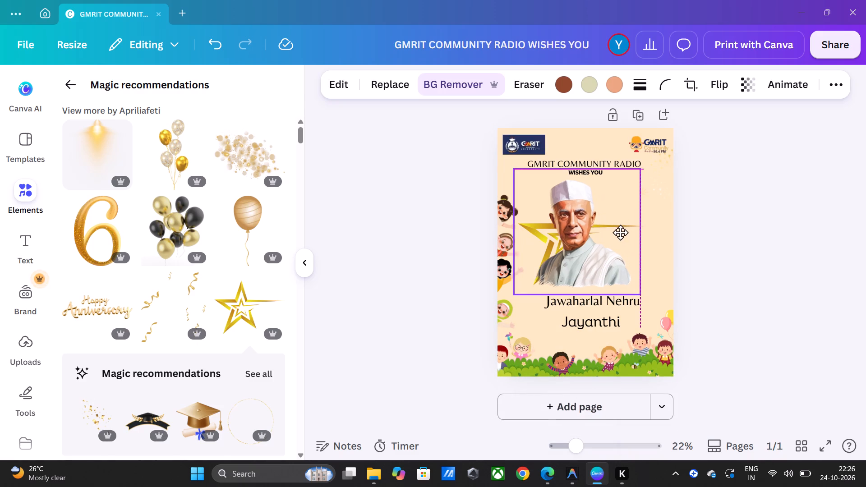
left_click_drag(620, 232, 632, 243)
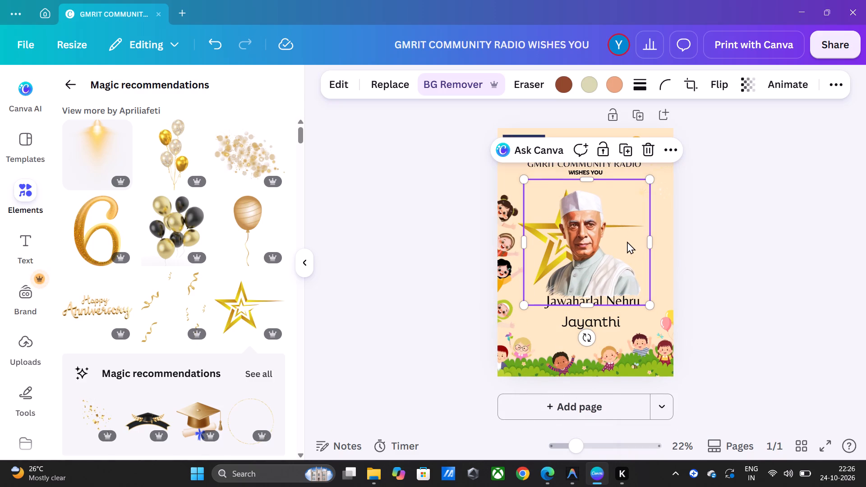
key("ctrl+z")
left_click(550, 239)
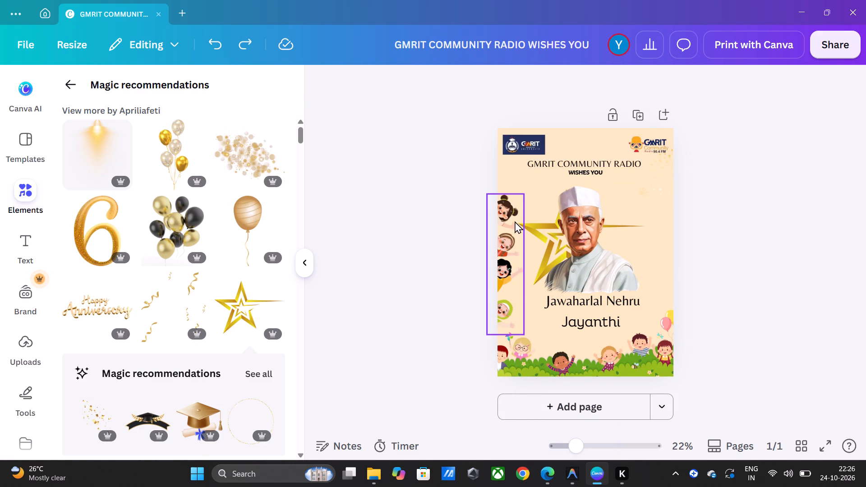
left_click_drag(562, 218, 582, 227)
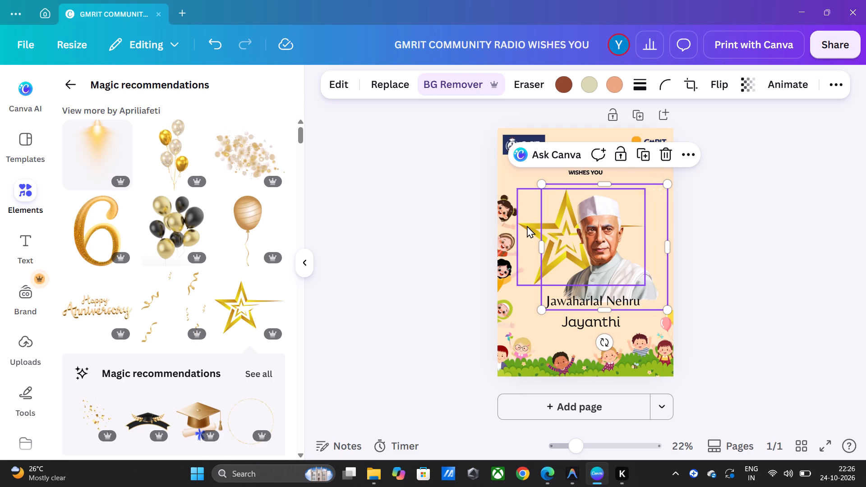
left_click_drag(527, 225, 491, 225)
left_click_drag(630, 236, 610, 234)
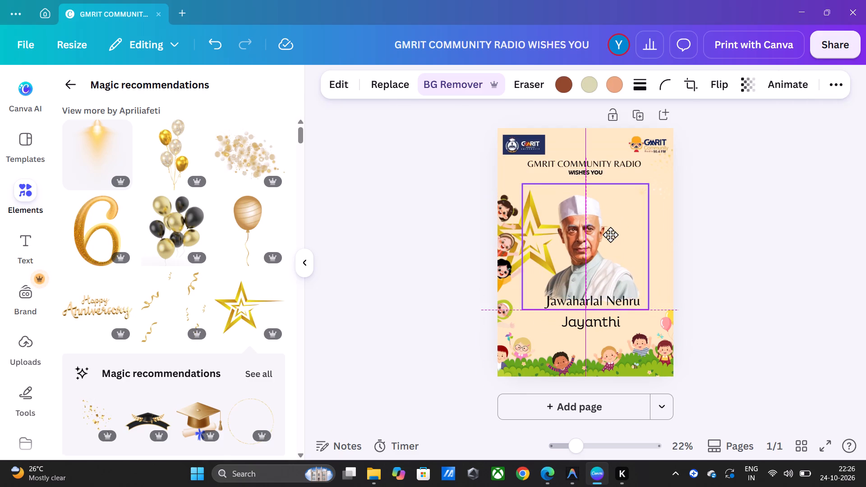
left_click_drag(610, 234, 610, 232)
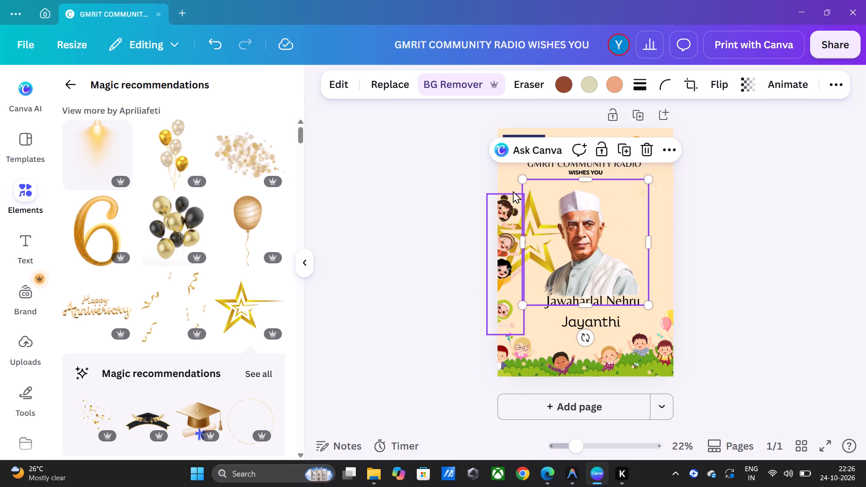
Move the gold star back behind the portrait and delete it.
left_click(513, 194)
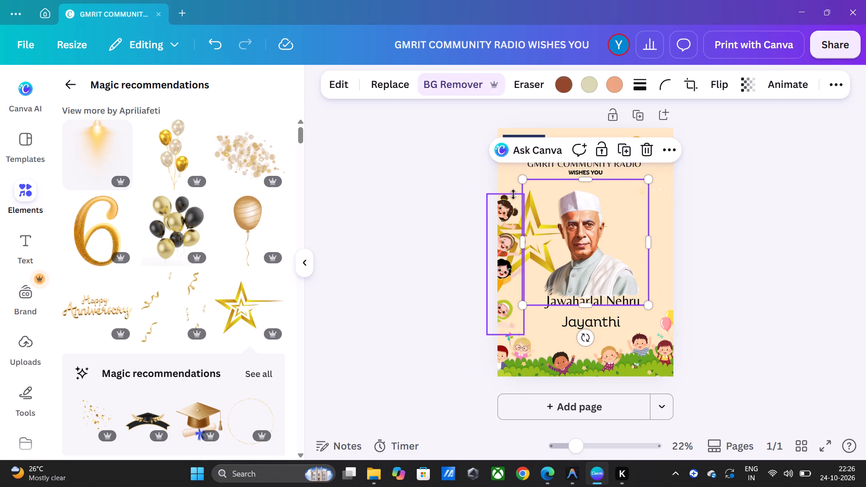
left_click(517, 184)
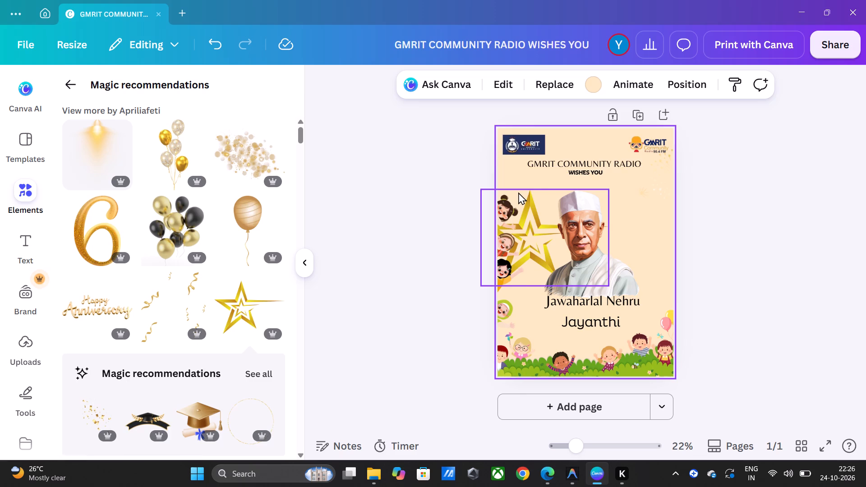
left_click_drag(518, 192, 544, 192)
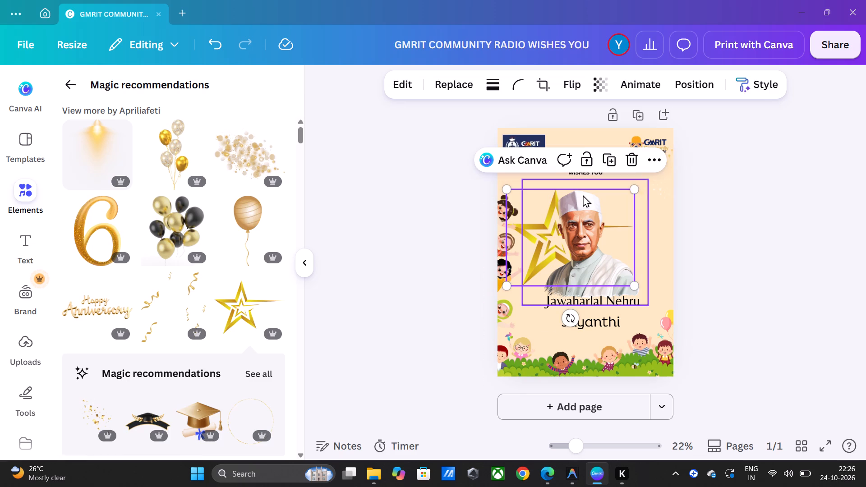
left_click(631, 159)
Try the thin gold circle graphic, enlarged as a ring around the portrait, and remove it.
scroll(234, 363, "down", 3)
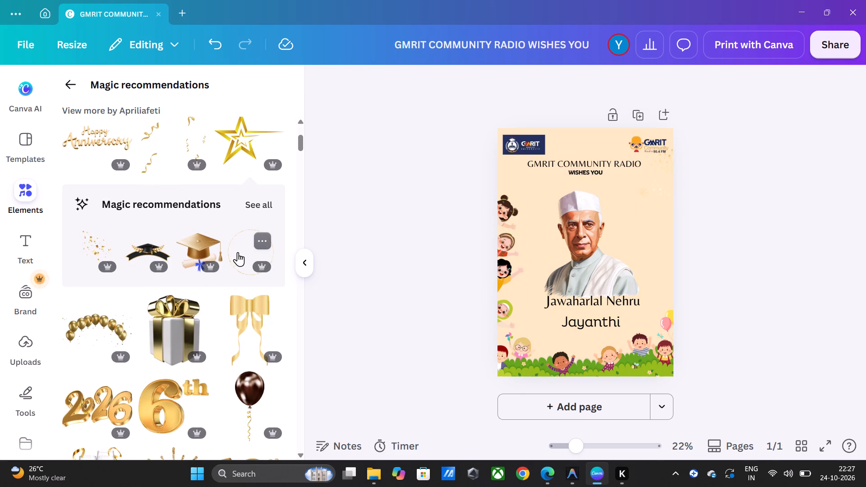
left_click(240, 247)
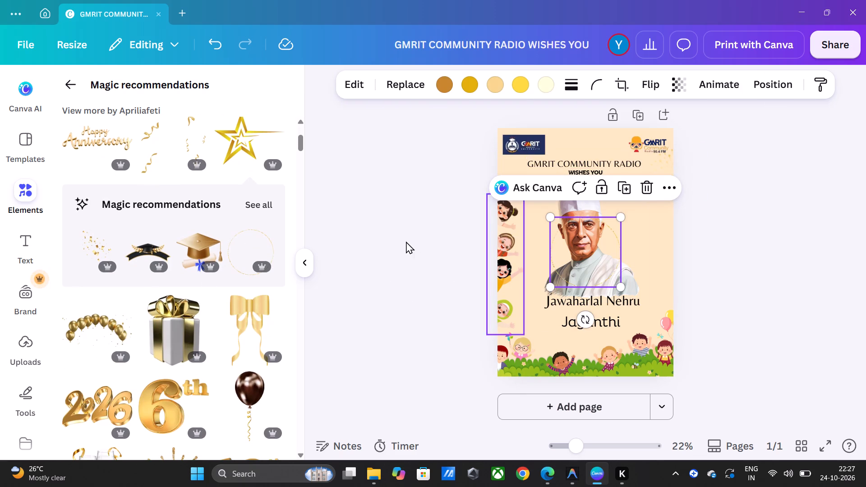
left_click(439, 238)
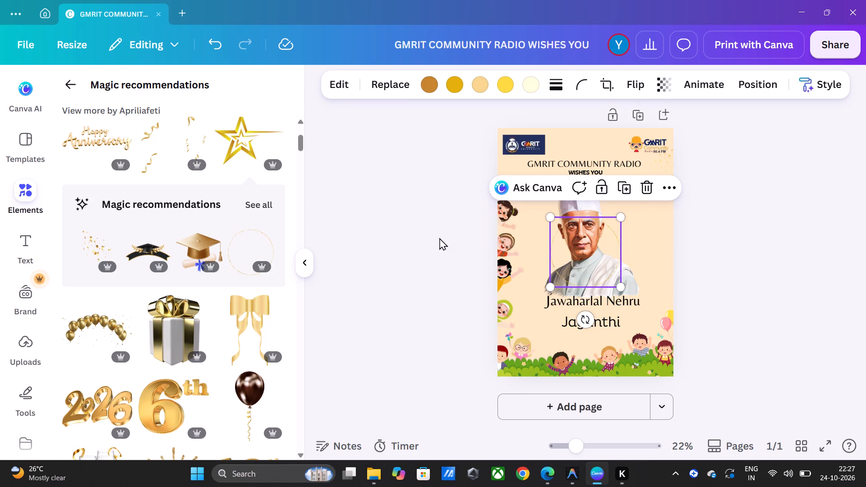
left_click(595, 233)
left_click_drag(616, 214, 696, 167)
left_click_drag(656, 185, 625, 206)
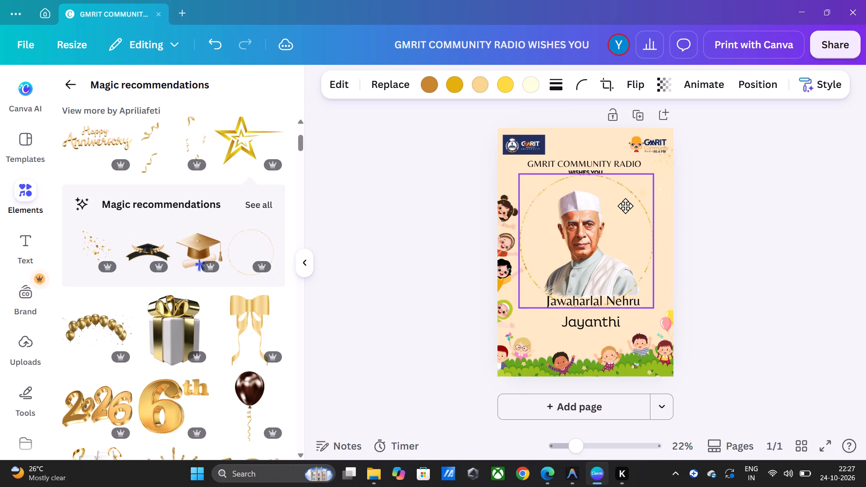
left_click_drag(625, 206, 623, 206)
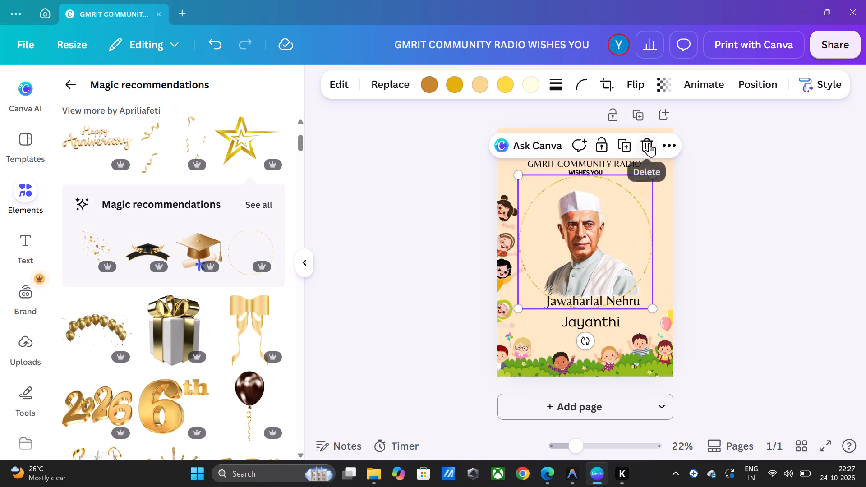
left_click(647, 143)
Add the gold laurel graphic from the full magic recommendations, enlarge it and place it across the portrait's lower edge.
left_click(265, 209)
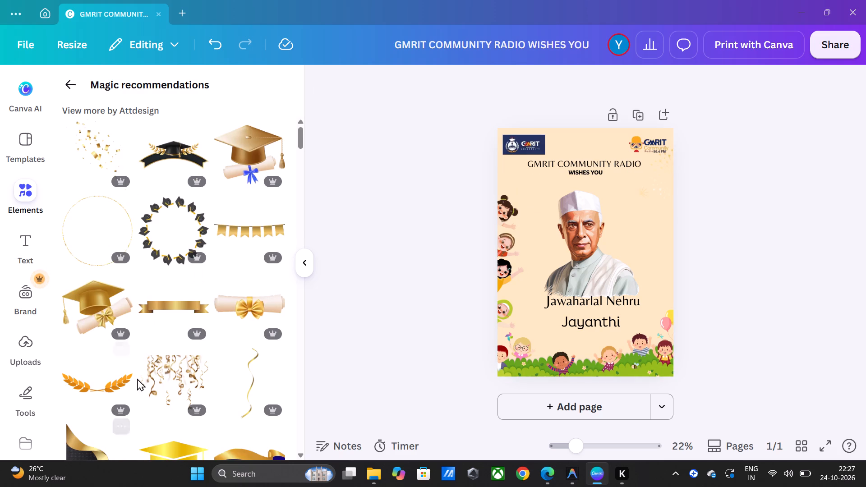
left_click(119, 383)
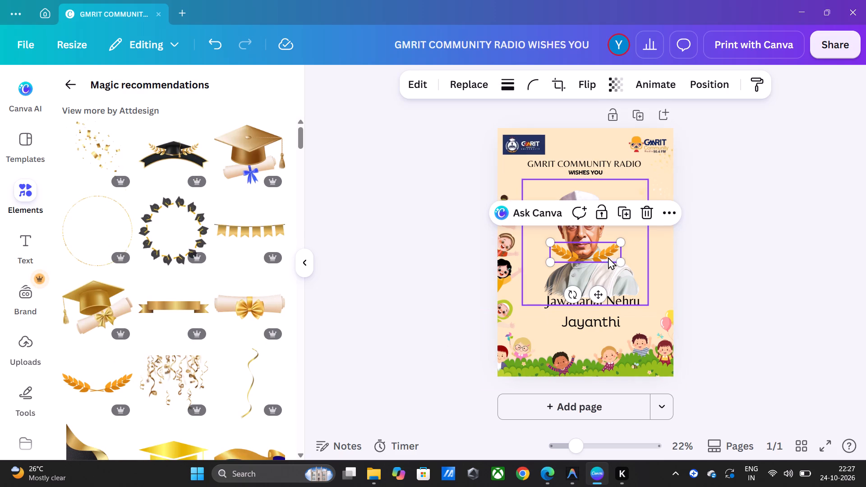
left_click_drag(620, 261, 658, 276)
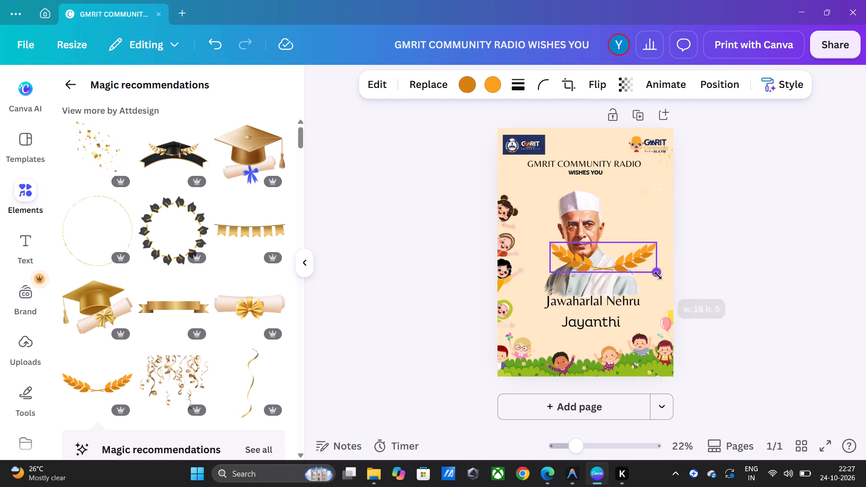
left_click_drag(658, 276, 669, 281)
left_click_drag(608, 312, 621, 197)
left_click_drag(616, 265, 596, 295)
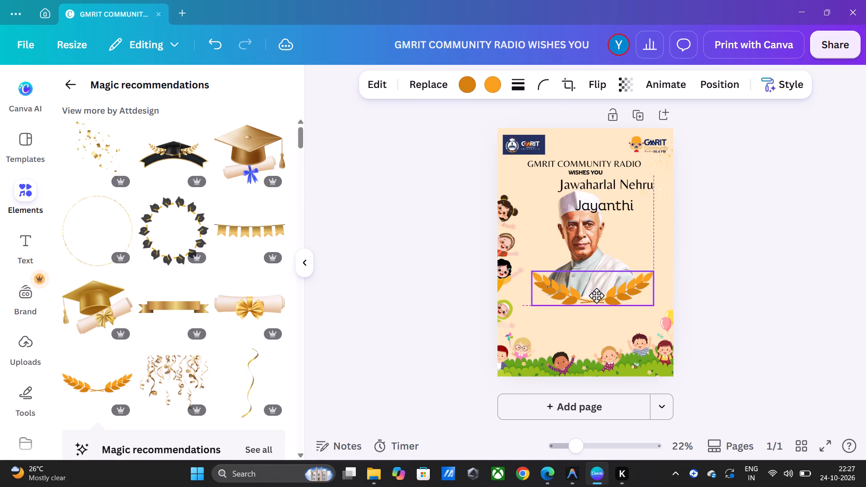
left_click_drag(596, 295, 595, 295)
Place the "Jawaharlal Nehru Jayanthi" text beneath the laurel, just above the children at the bottom of the poster.
left_click_drag(622, 190, 603, 318)
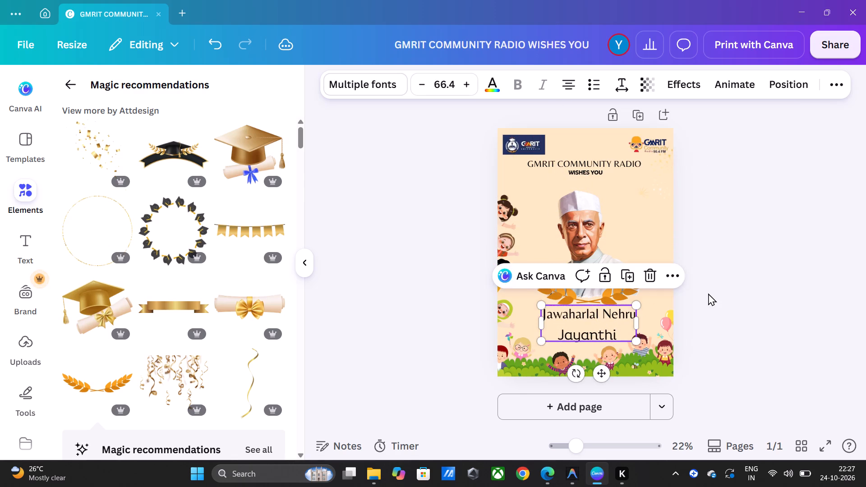
left_click(708, 293)
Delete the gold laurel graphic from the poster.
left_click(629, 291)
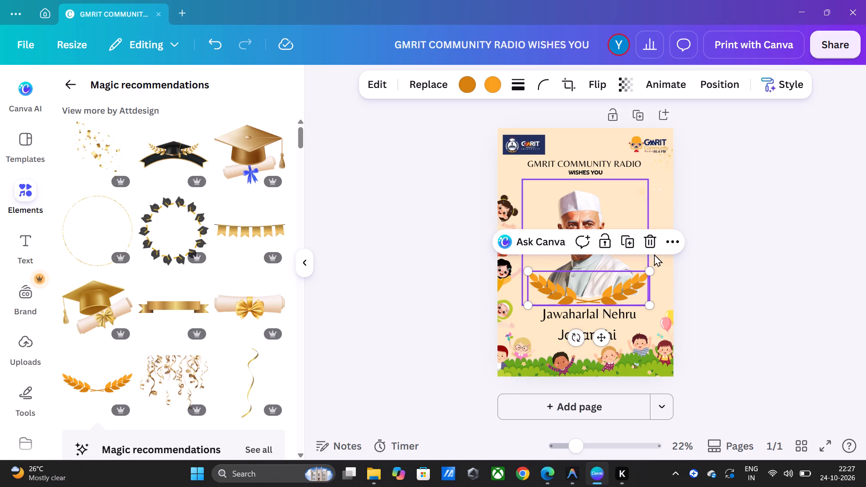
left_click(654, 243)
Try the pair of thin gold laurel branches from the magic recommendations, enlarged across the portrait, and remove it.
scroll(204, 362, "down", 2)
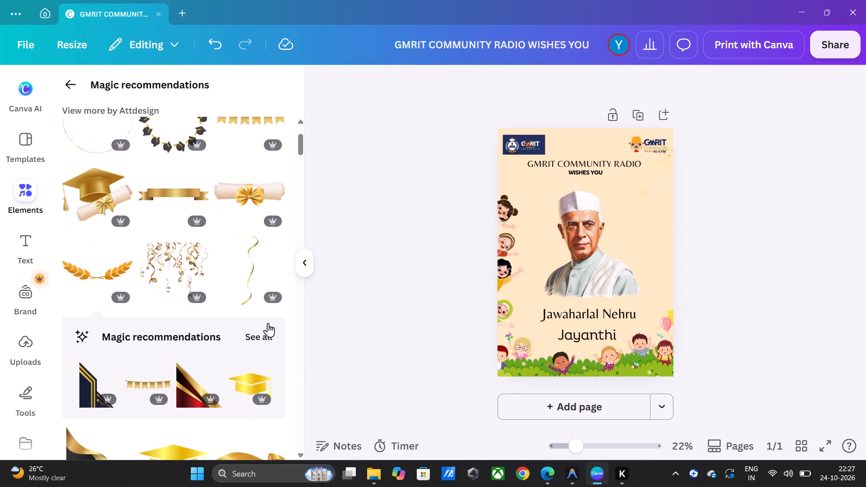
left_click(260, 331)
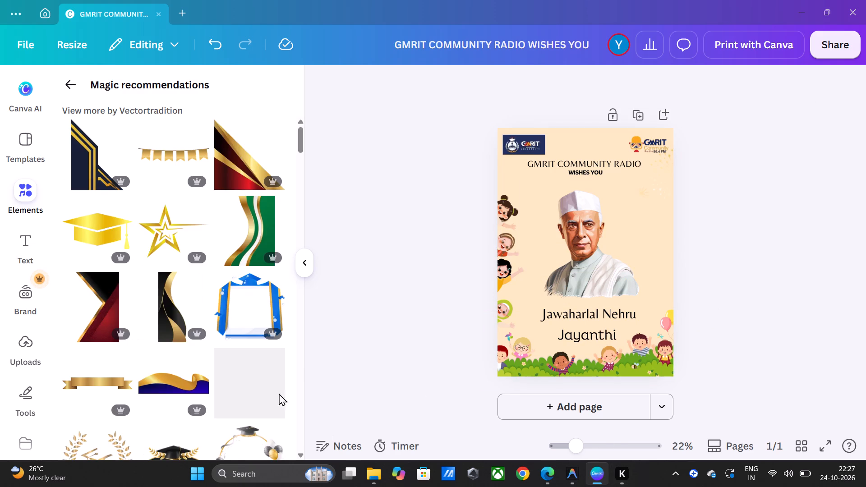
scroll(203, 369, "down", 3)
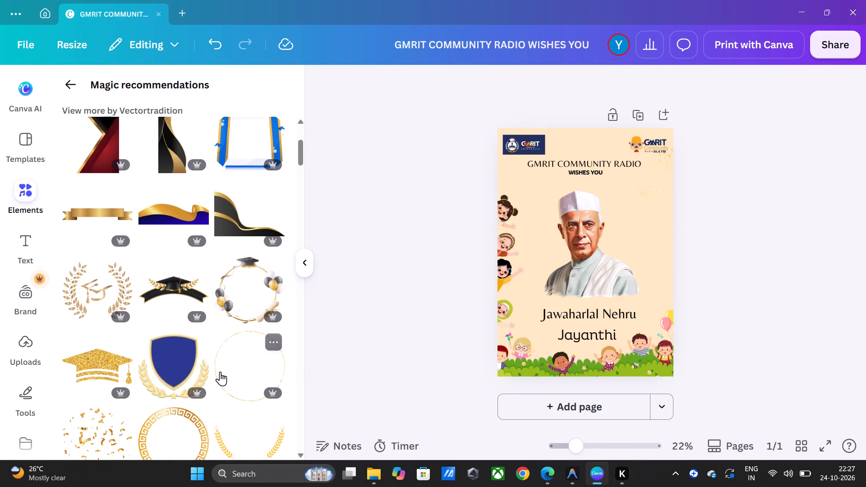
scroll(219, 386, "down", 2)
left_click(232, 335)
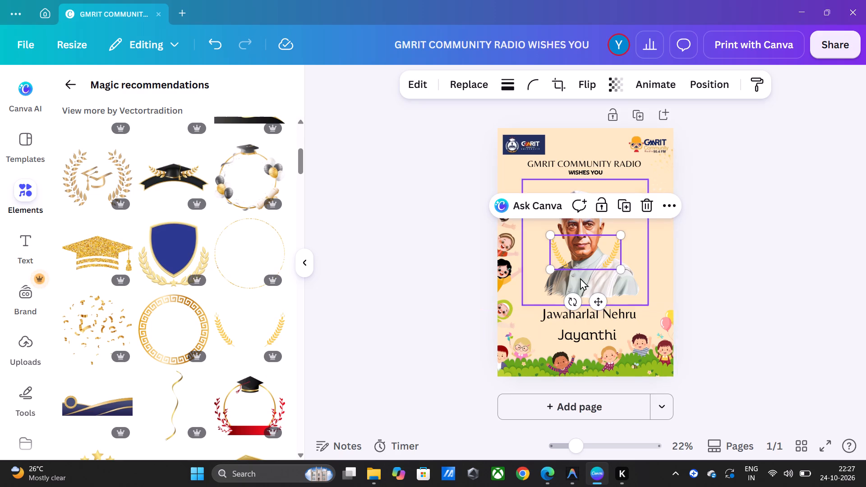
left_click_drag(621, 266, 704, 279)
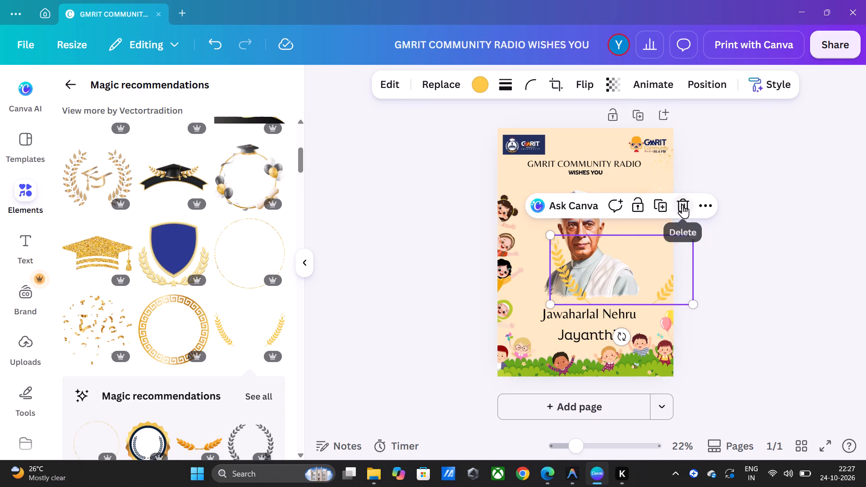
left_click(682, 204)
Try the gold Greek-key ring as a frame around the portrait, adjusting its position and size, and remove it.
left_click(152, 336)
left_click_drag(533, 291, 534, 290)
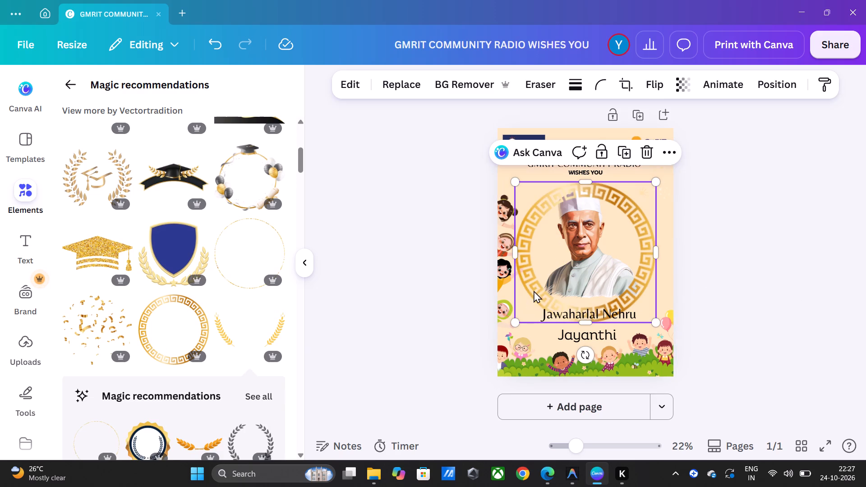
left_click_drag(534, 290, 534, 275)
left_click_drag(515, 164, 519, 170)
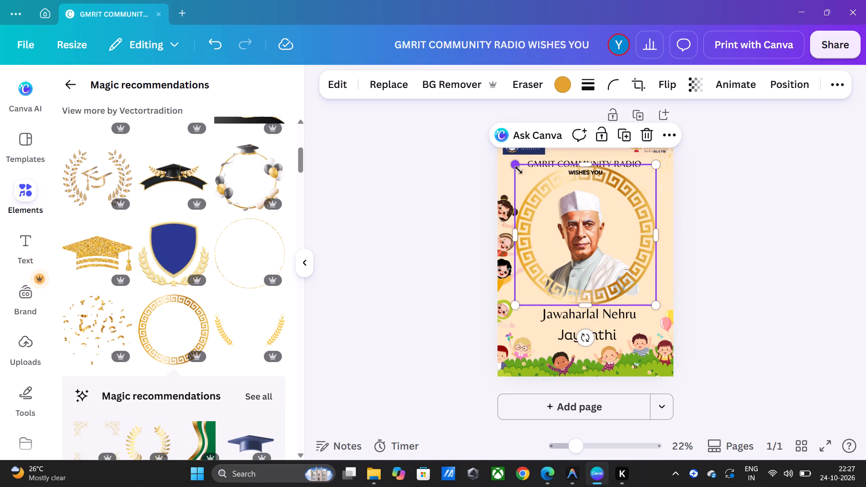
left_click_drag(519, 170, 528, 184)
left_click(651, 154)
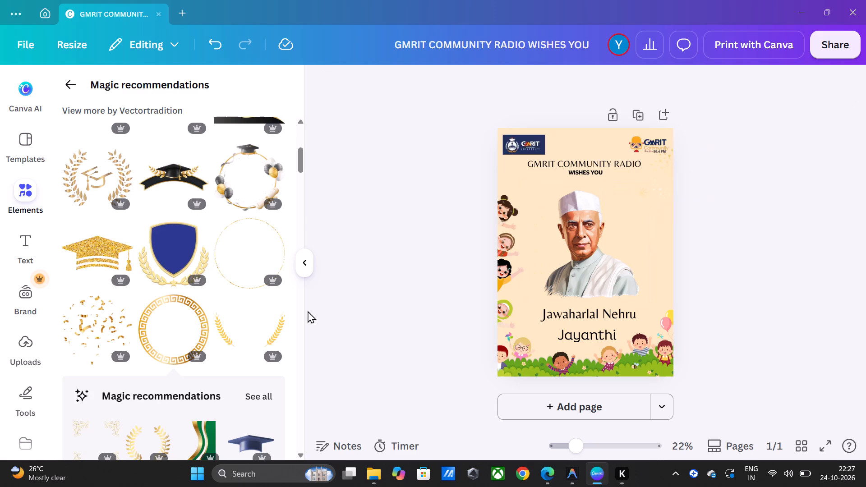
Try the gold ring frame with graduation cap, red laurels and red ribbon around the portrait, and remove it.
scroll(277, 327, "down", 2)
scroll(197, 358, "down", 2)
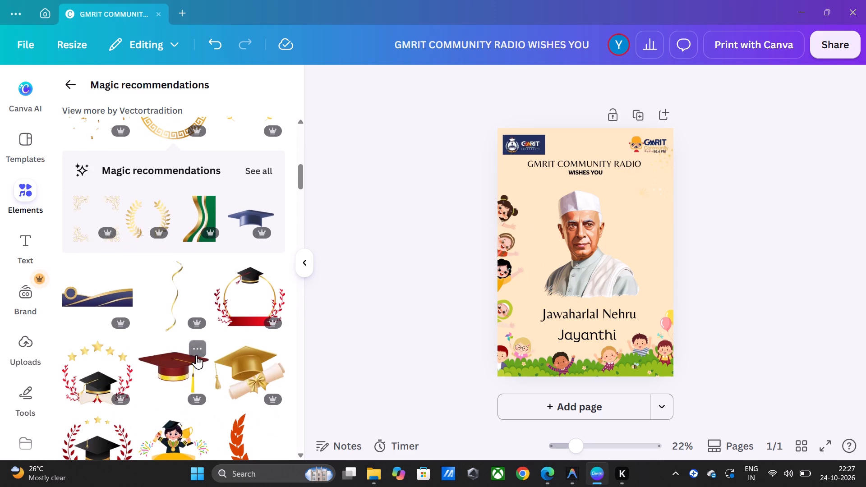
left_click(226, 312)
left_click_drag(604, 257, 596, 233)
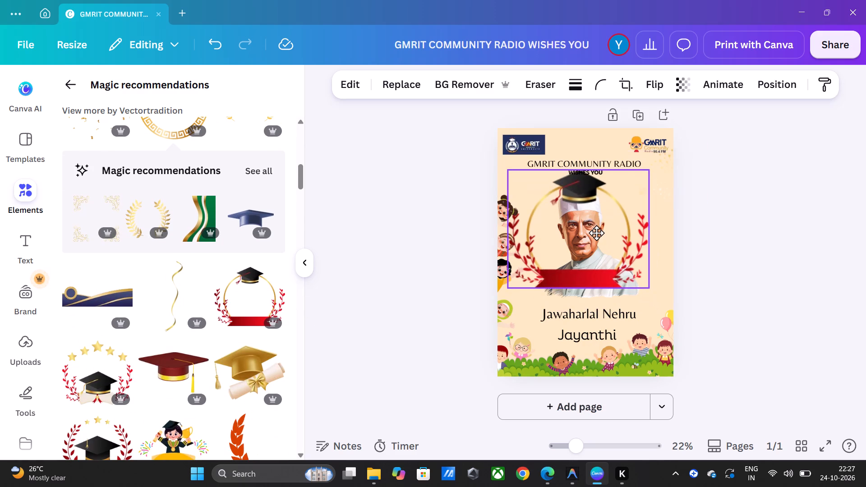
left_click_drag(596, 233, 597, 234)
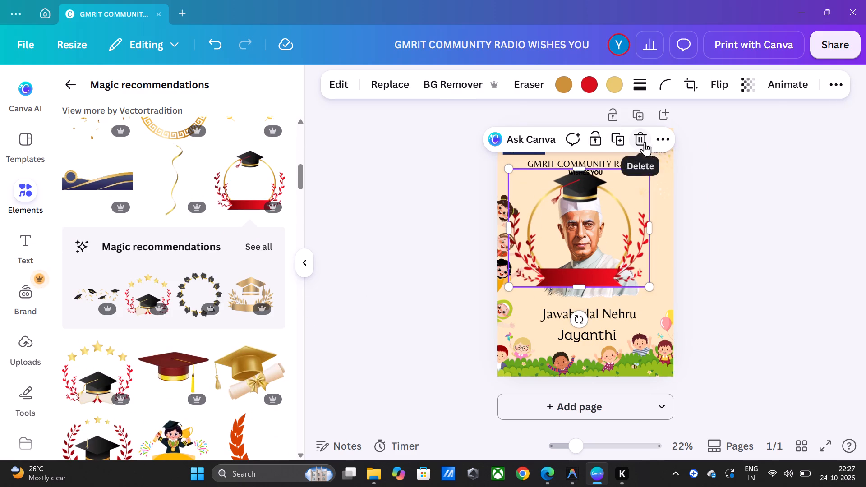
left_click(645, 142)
Add the gold dotted ring from the recommendations, shrink it to about 19.5 cm wide and place it around the portrait.
scroll(119, 401, "down", 3)
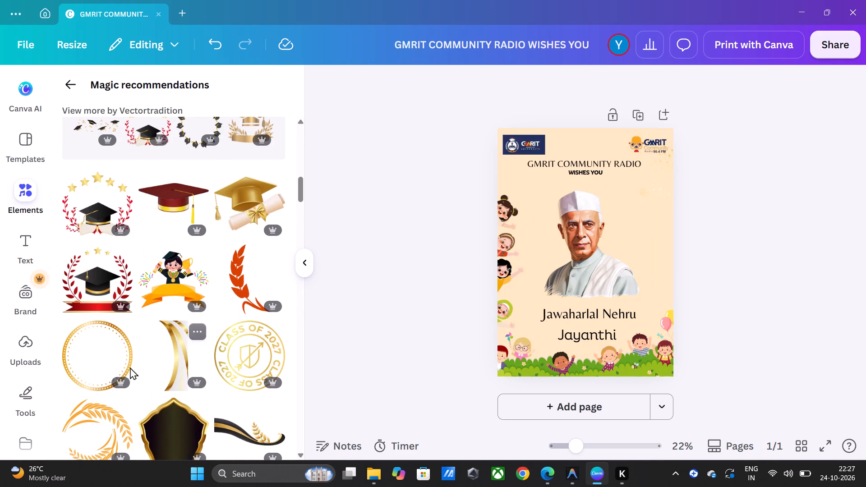
left_click(118, 363)
left_click_drag(603, 211, 603, 211)
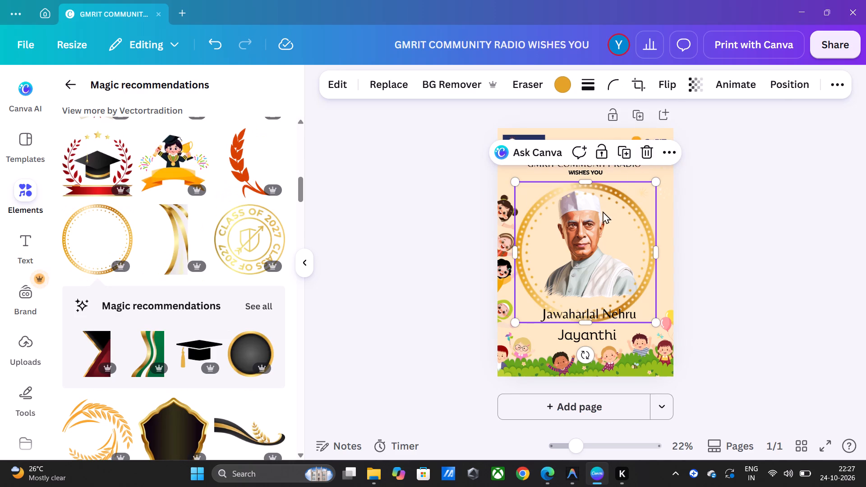
left_click_drag(603, 211, 606, 205)
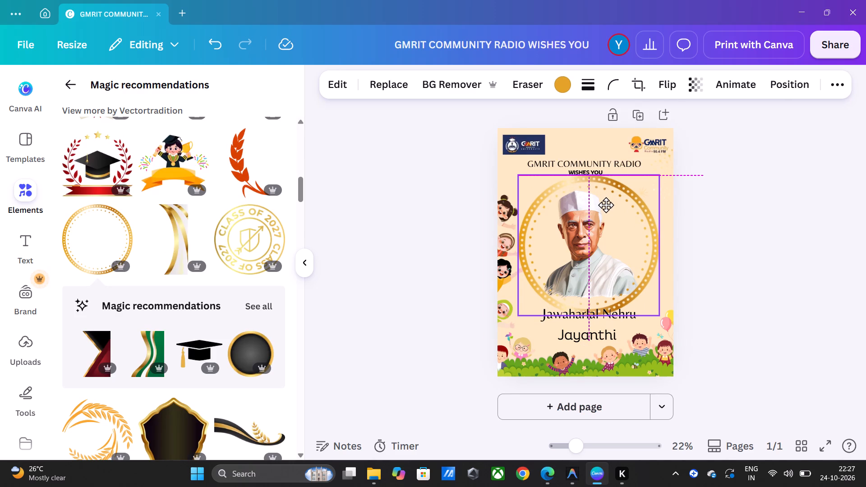
left_click_drag(606, 205, 606, 197)
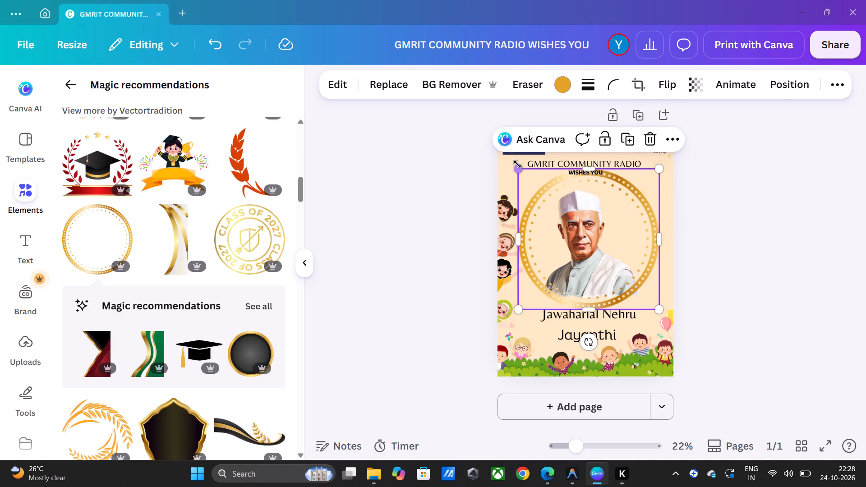
left_click_drag(517, 164, 542, 188)
left_click_drag(608, 214, 591, 198)
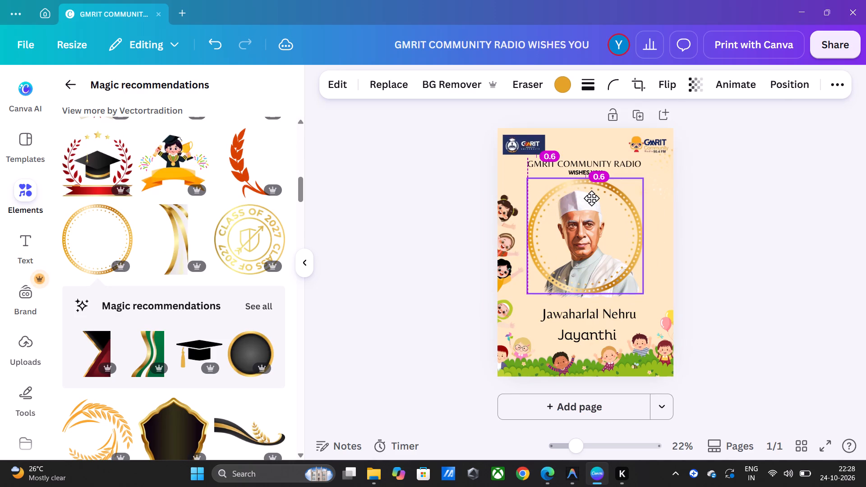
left_click_drag(591, 198, 587, 194)
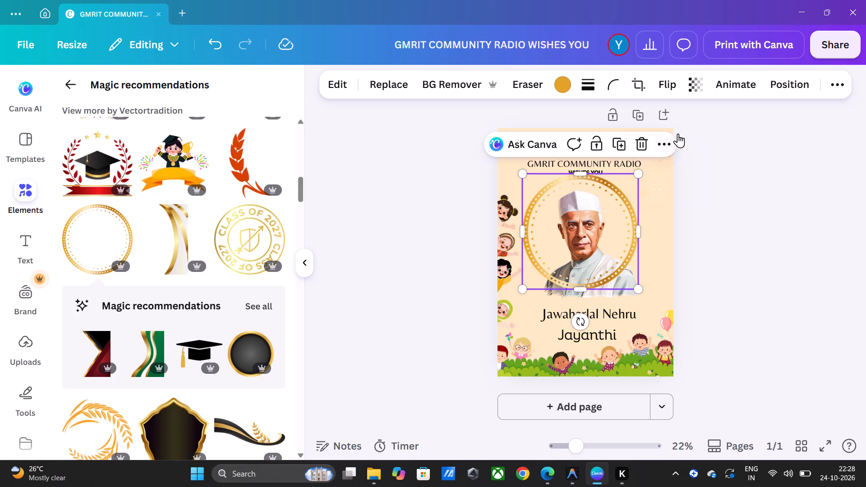
Send the gold dotted ring to the back so it sits behind the portrait.
left_click(801, 80)
left_click(229, 190)
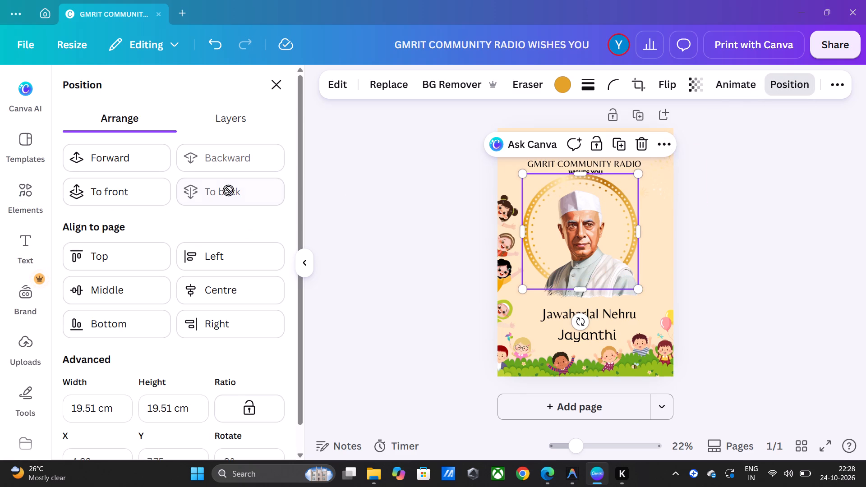
left_click(777, 206)
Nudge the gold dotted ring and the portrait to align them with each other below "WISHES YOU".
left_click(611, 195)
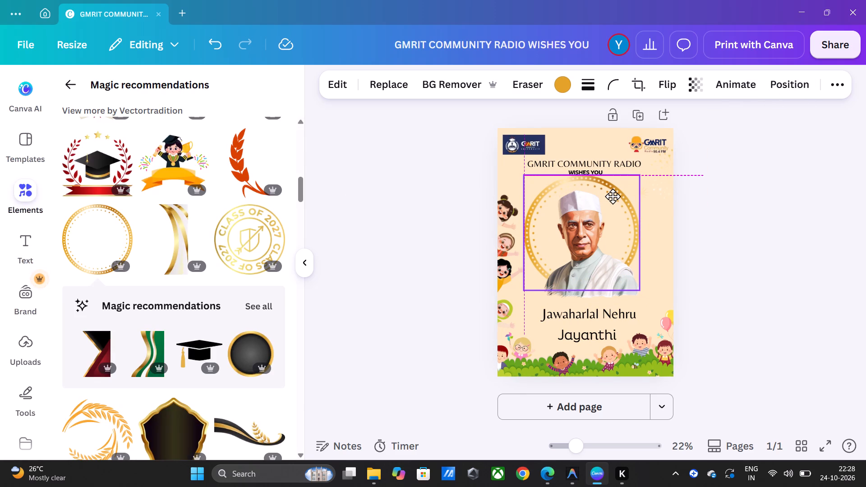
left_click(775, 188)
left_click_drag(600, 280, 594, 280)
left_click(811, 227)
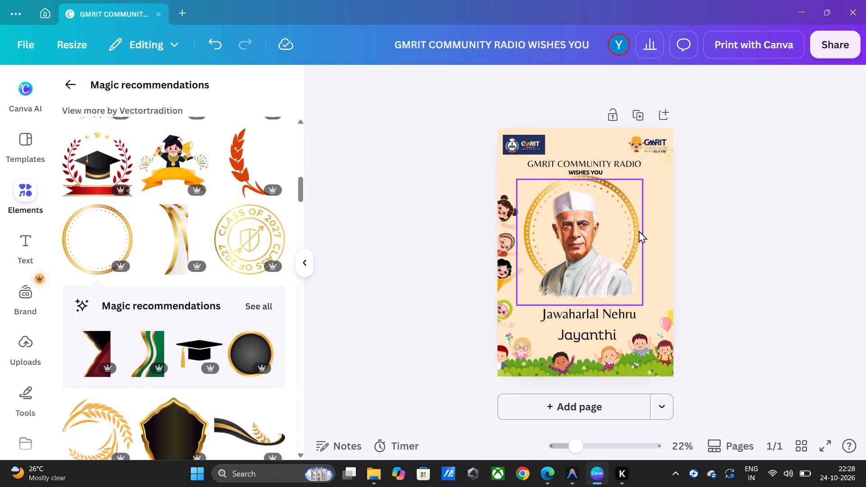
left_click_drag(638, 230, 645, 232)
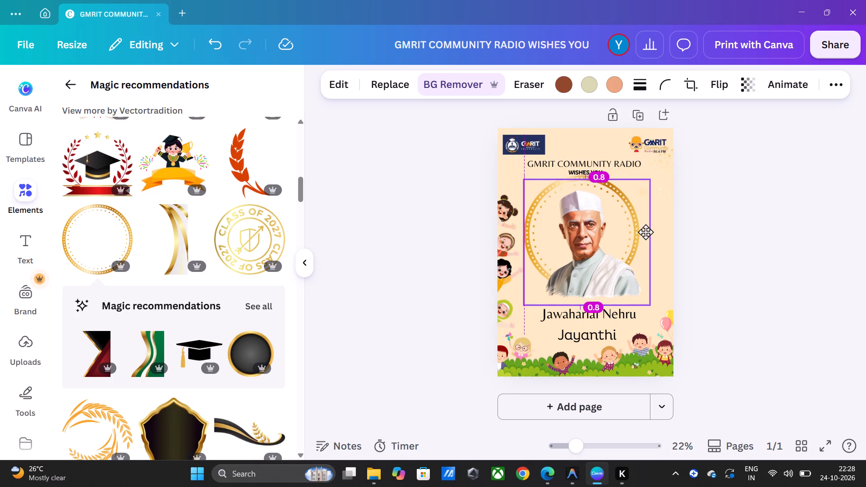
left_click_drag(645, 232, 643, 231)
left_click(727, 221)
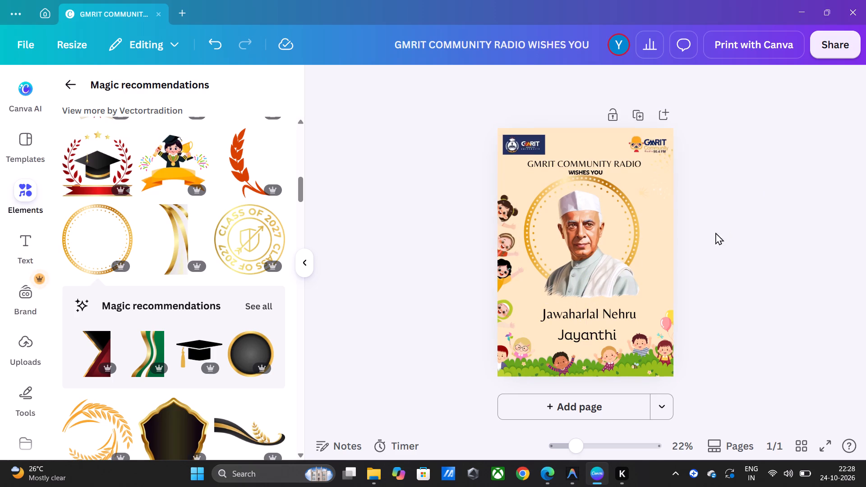
Move the "Jawaharlal Nehru Jayanthi" text up so it sits directly beneath the portrait.
left_click_drag(598, 329, 602, 318)
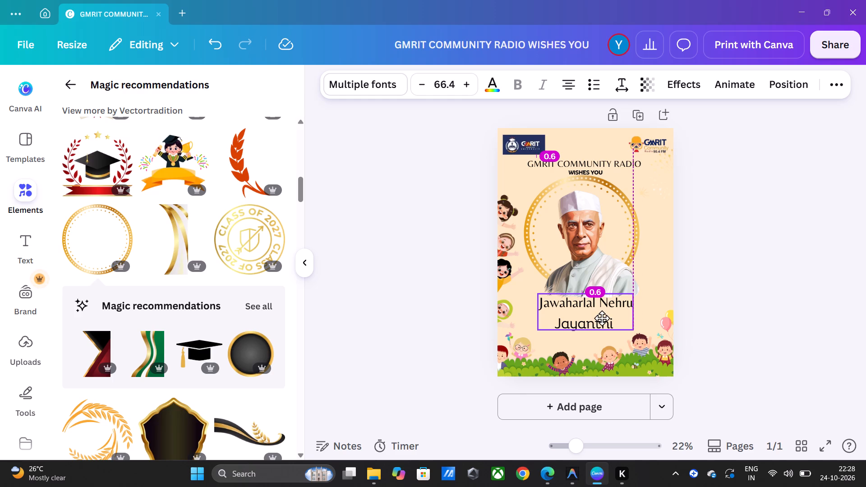
left_click_drag(602, 318, 602, 317)
left_click(765, 266)
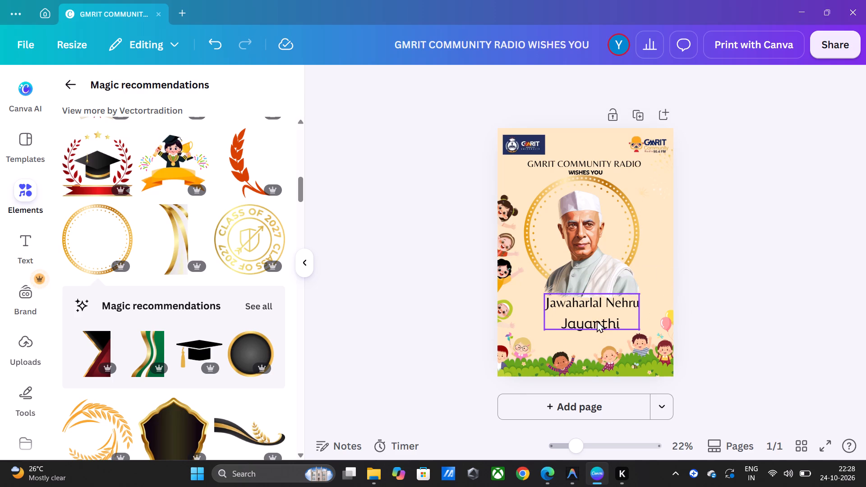
left_click_drag(596, 320, 587, 320)
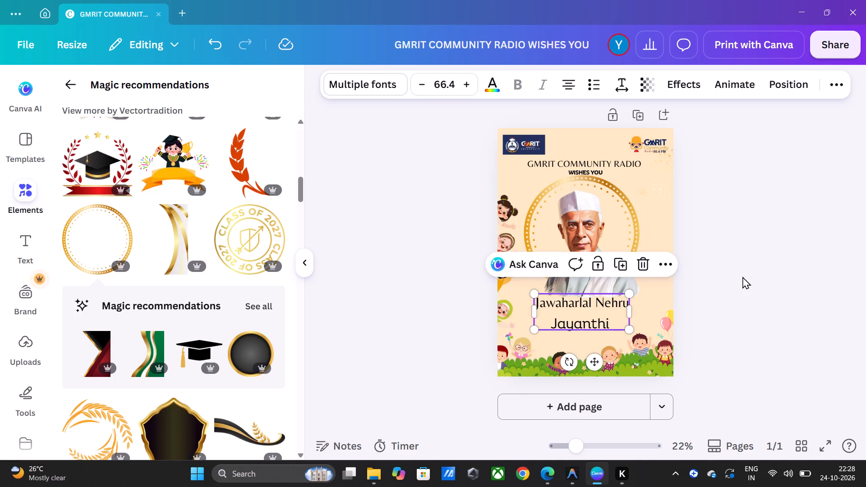
left_click(742, 276)
Shift the gold dotted ring slightly towards the page centre, moving the portrait aside, and reposition the portrait centred over the ring.
left_click_drag(605, 262, 595, 262)
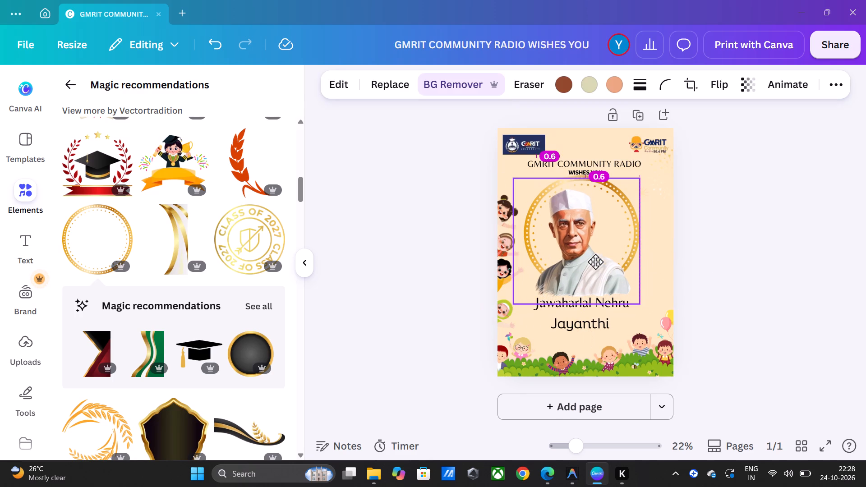
left_click_drag(595, 262, 599, 262)
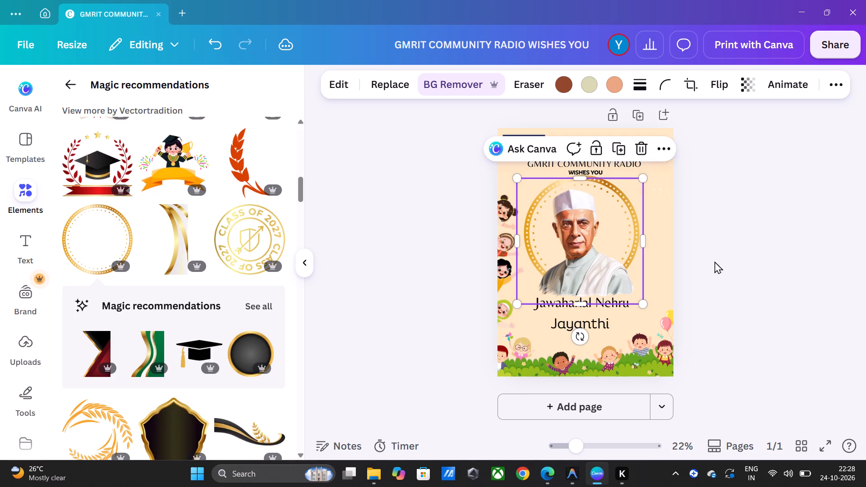
left_click(815, 248)
left_click_drag(634, 237, 634, 236)
left_click_drag(634, 236, 673, 246)
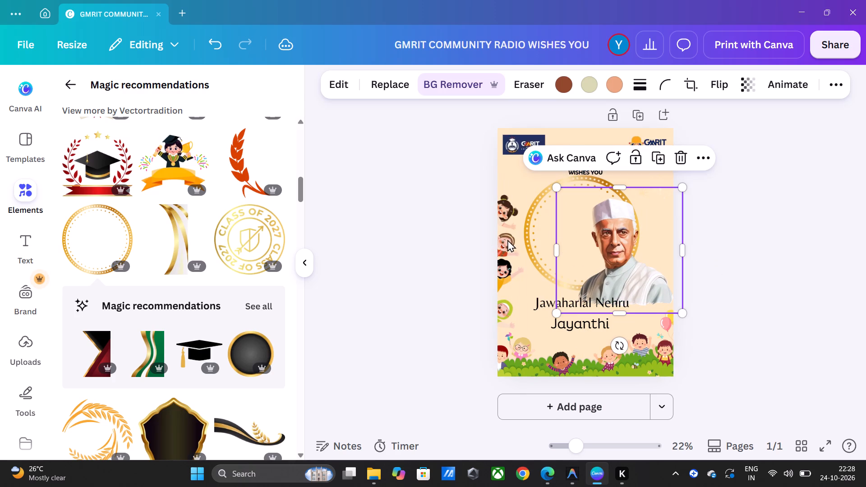
left_click(532, 238)
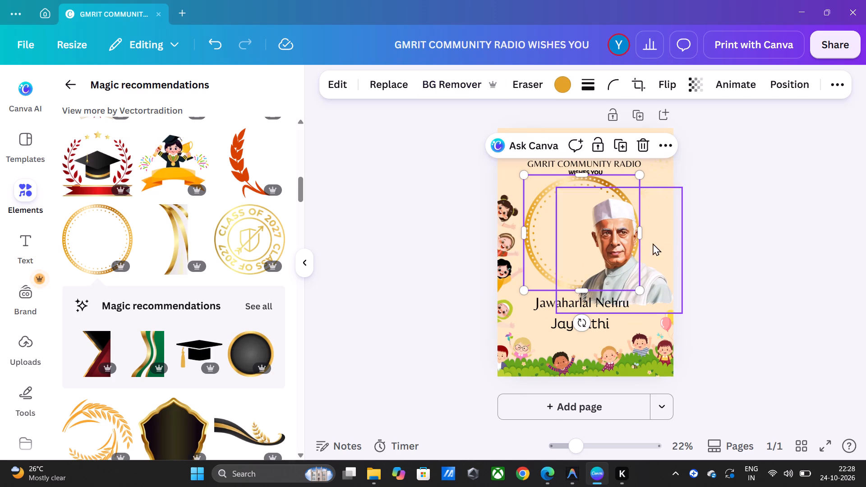
left_click(544, 227)
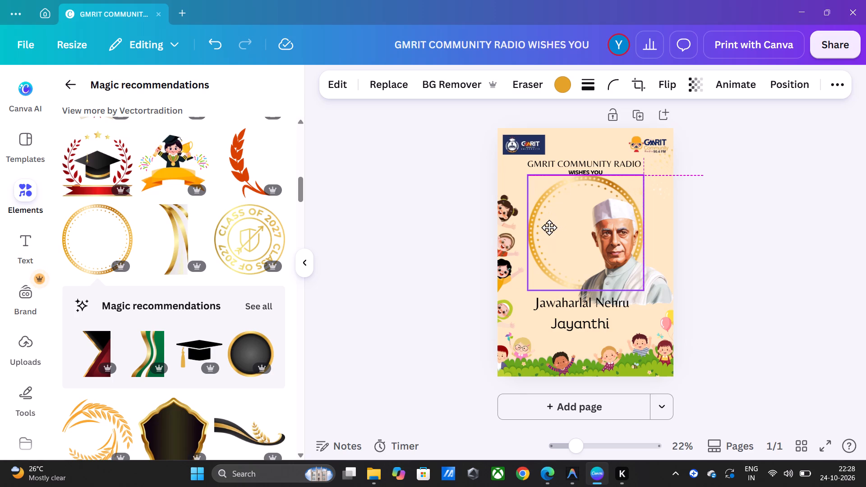
left_click(640, 257)
left_click_drag(653, 275, 617, 256)
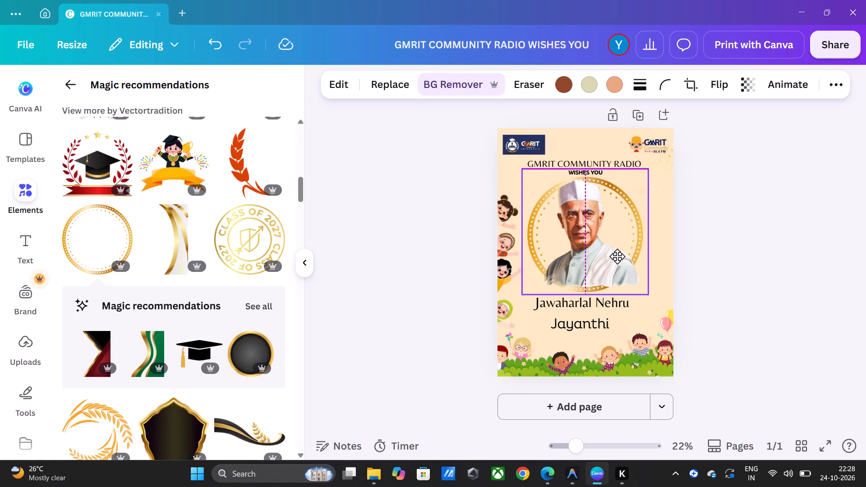
left_click_drag(617, 256, 622, 261)
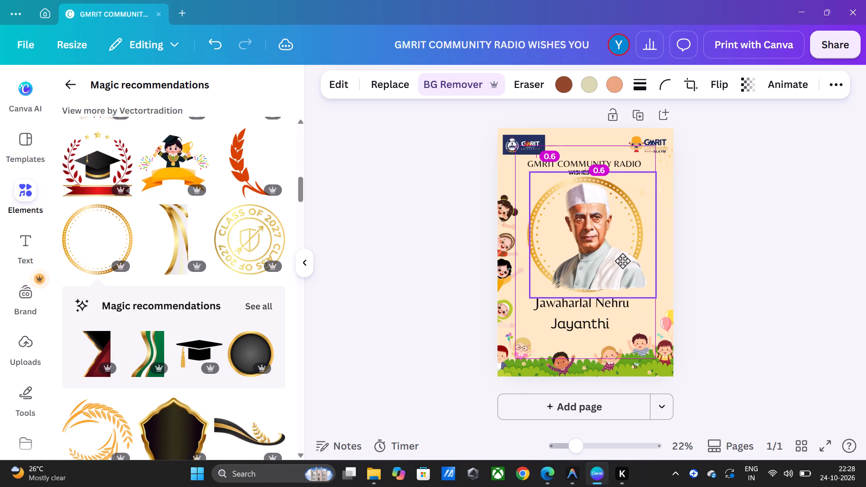
left_click_drag(622, 261, 618, 264)
left_click(718, 275)
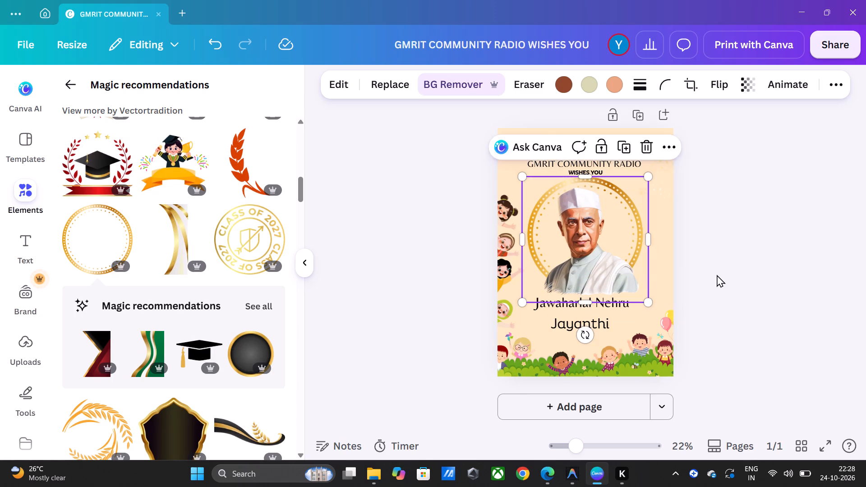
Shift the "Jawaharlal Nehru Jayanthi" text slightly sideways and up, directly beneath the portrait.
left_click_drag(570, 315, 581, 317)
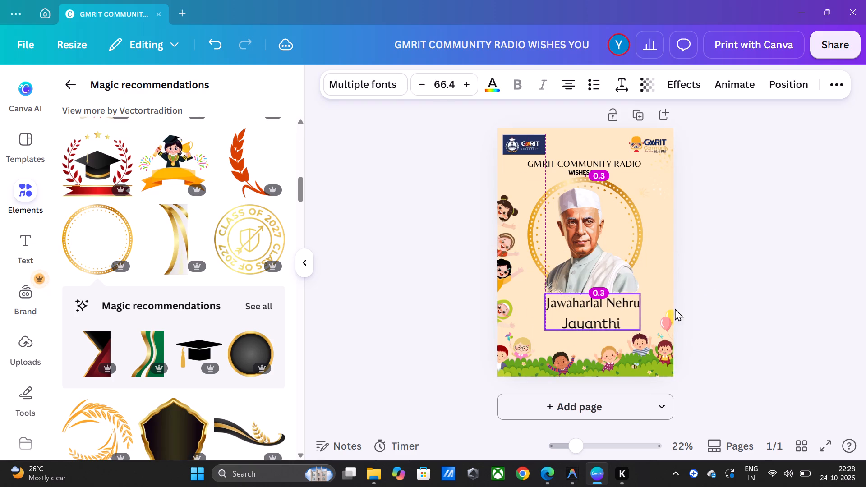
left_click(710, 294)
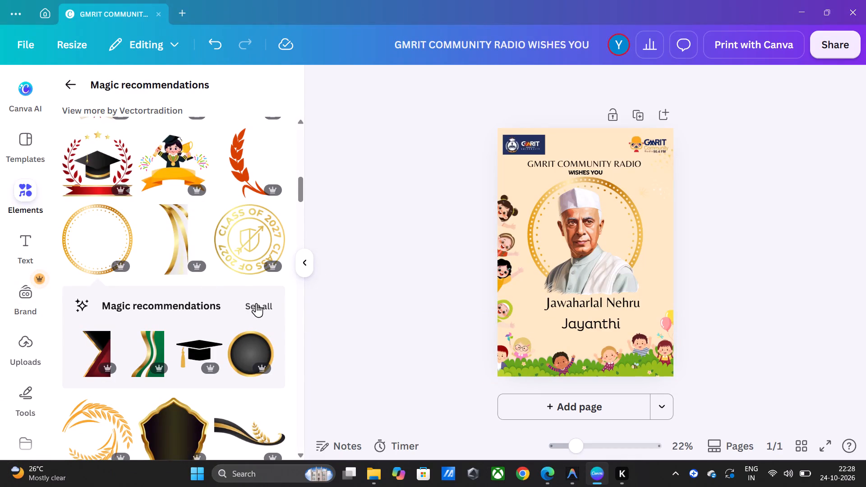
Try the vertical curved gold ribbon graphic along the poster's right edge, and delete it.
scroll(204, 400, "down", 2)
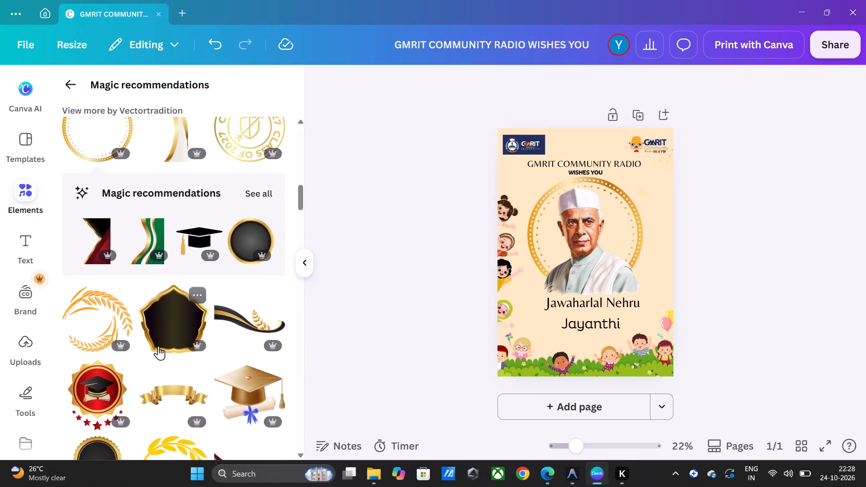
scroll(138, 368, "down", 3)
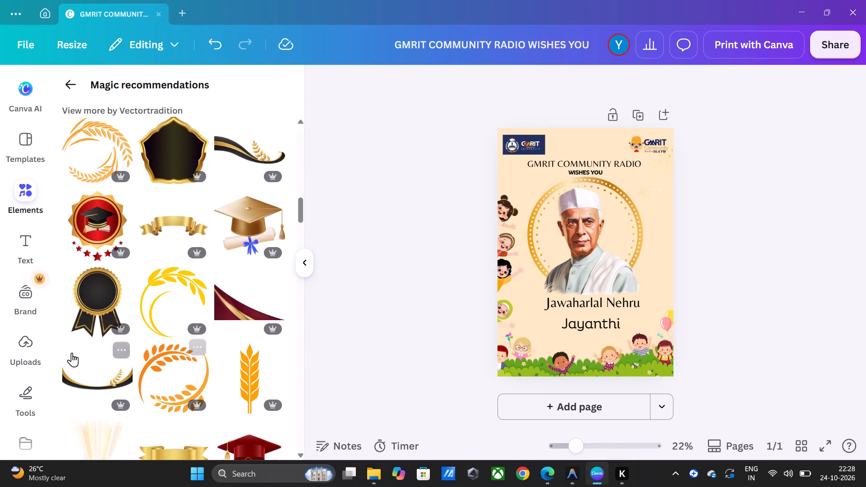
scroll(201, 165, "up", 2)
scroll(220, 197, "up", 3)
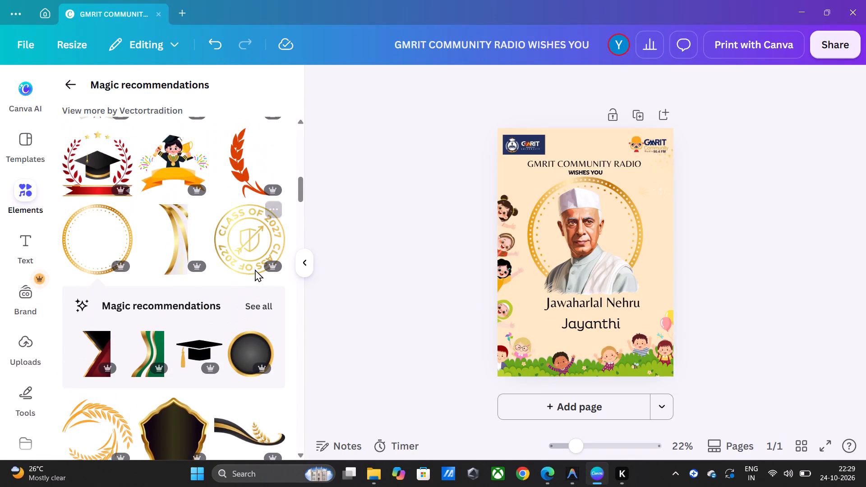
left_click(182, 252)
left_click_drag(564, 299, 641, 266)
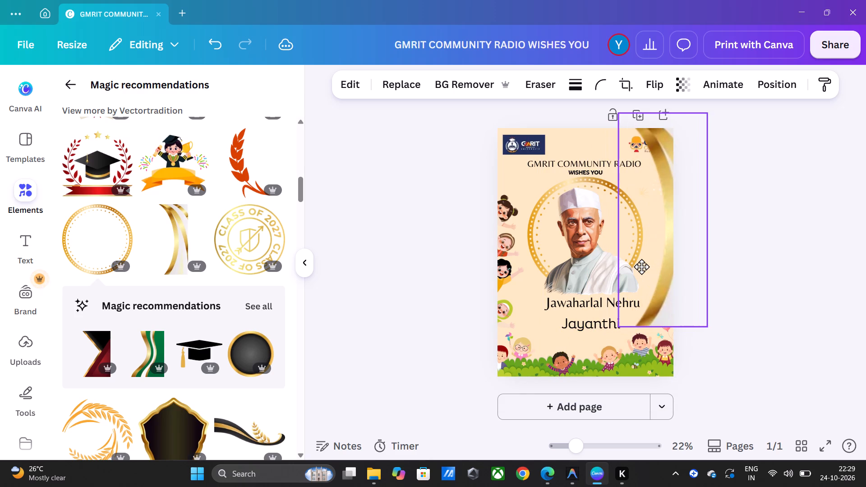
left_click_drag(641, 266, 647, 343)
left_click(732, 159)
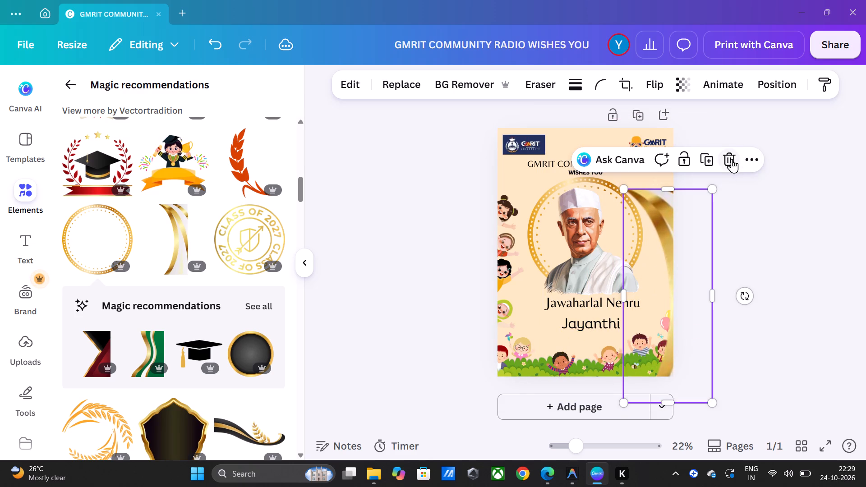
Look through the full set of magic recommendations related to the gold dotted ring for another decorative element.
left_click(253, 308)
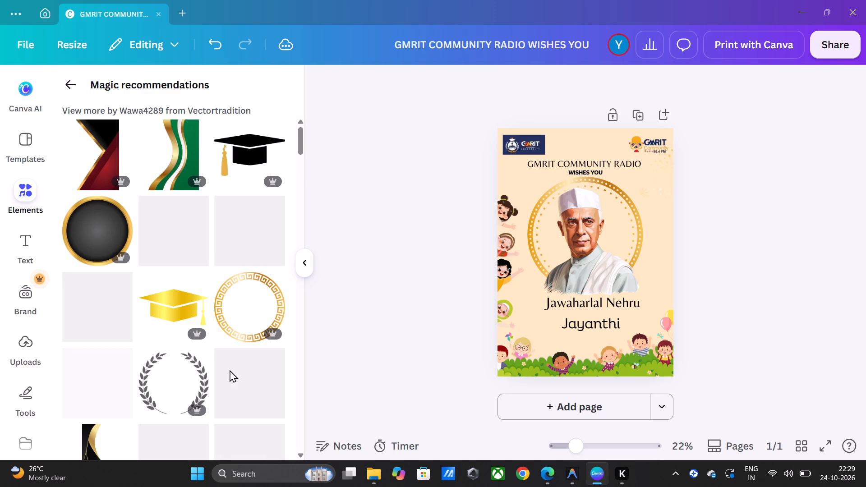
scroll(240, 343, "down", 2)
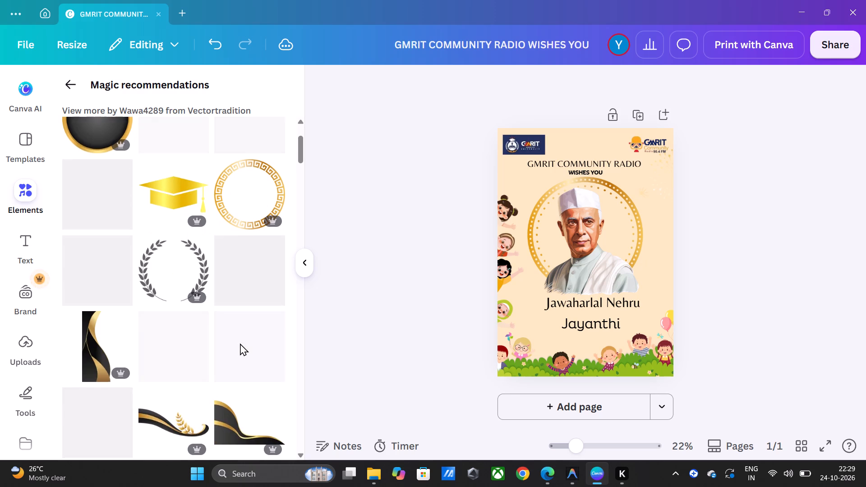
scroll(240, 343, "down", 2)
scroll(180, 334, "down", 2)
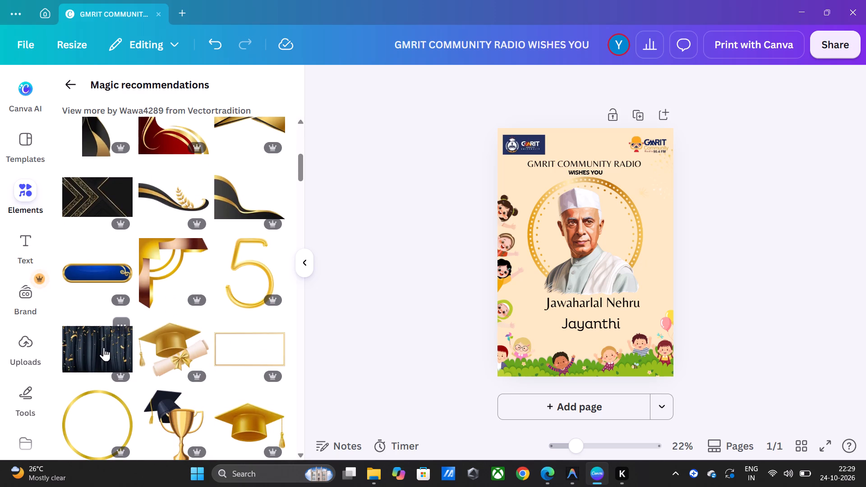
scroll(272, 315, "down", 5)
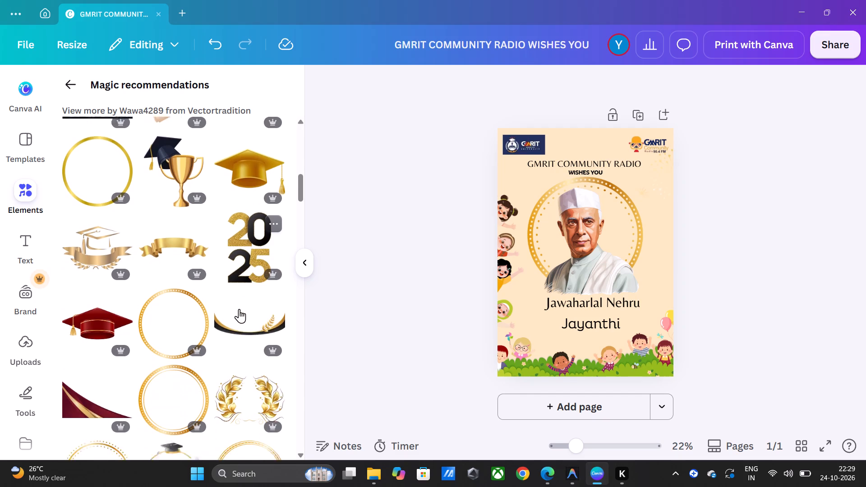
scroll(217, 352, "down", 2)
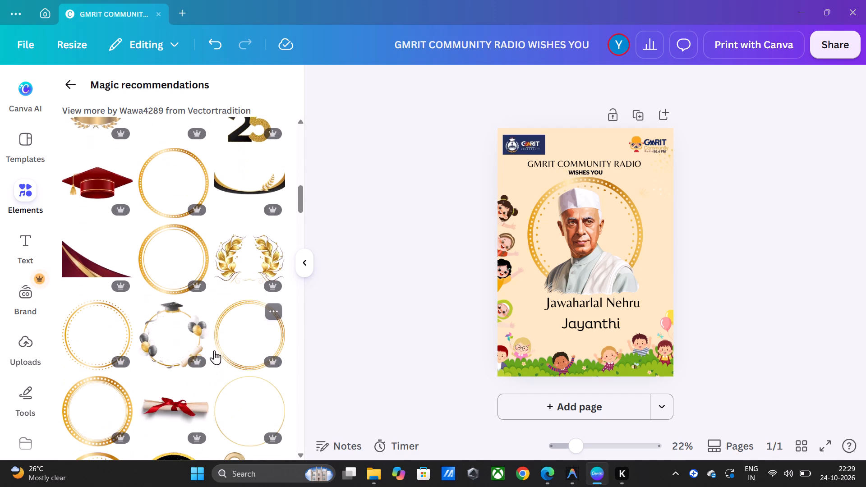
scroll(151, 368, "down", 1)
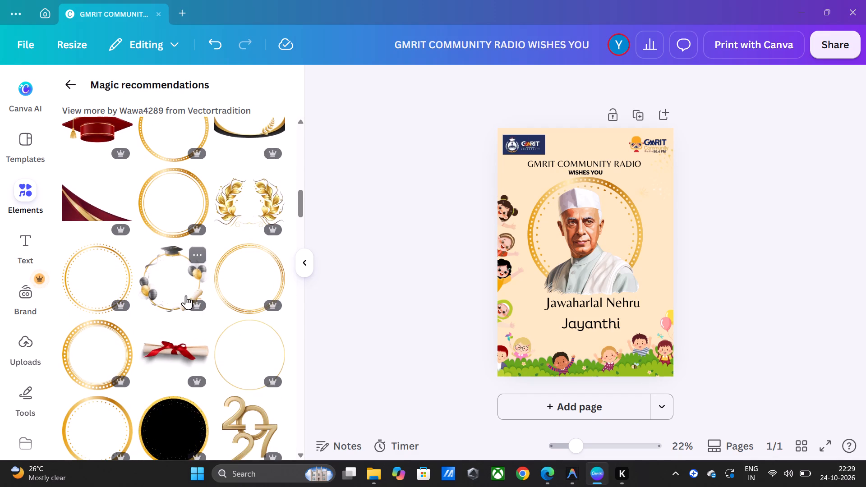
scroll(187, 291, "down", 3)
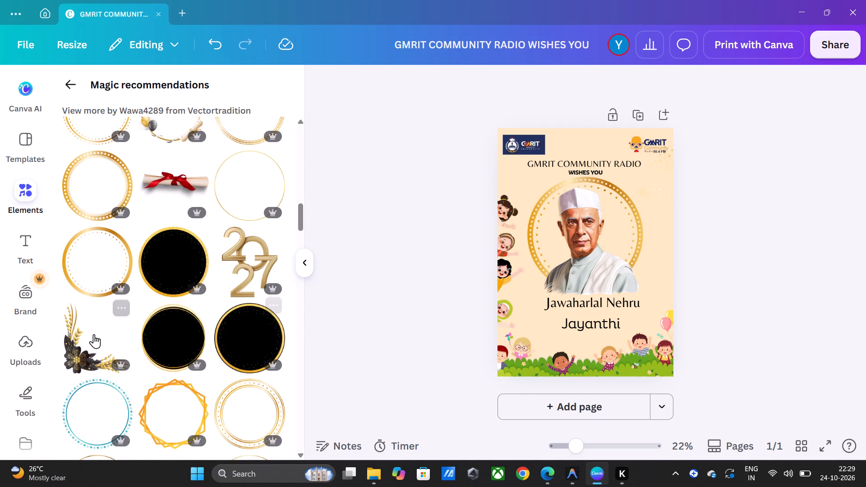
scroll(141, 292, "down", 2)
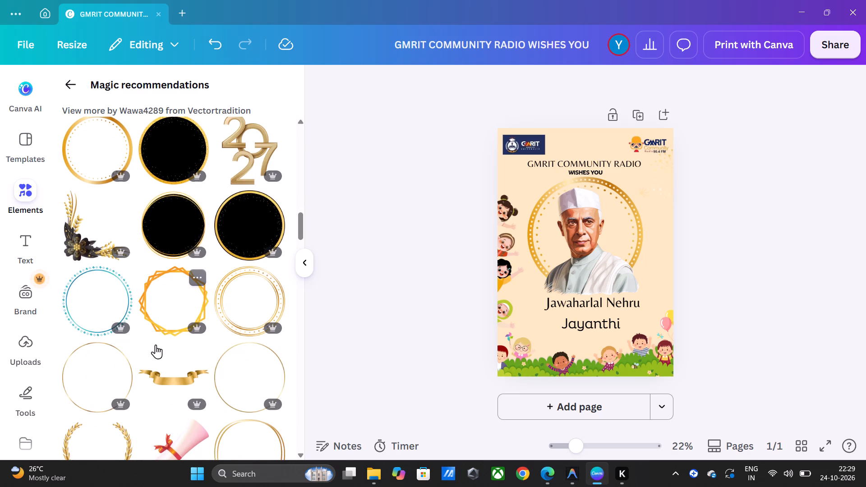
scroll(164, 291, "down", 2)
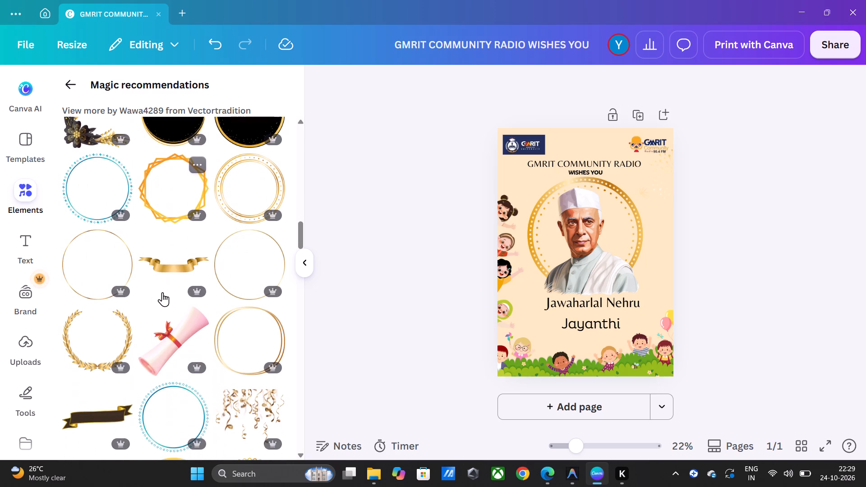
Move the gold confetti burst from the poster's upper right edge onto the portrait and enlarge it to about 20.4 × 15.5 cm.
left_click_drag(668, 185, 669, 207)
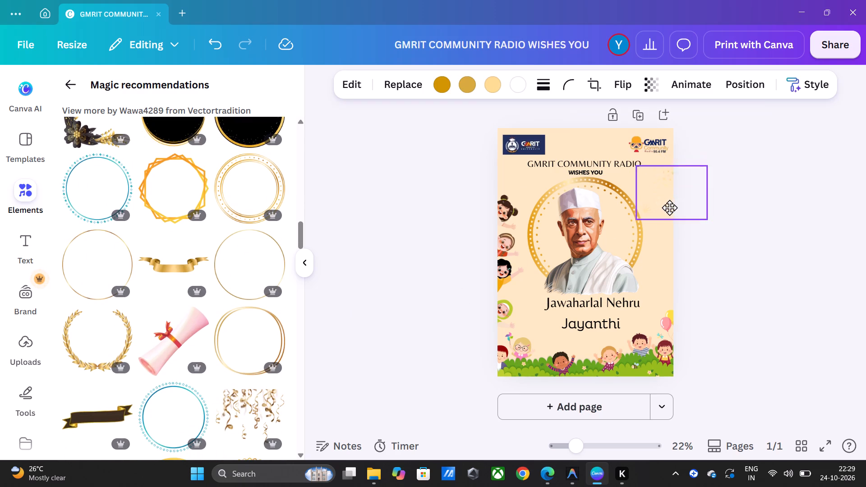
left_click_drag(669, 207, 574, 156)
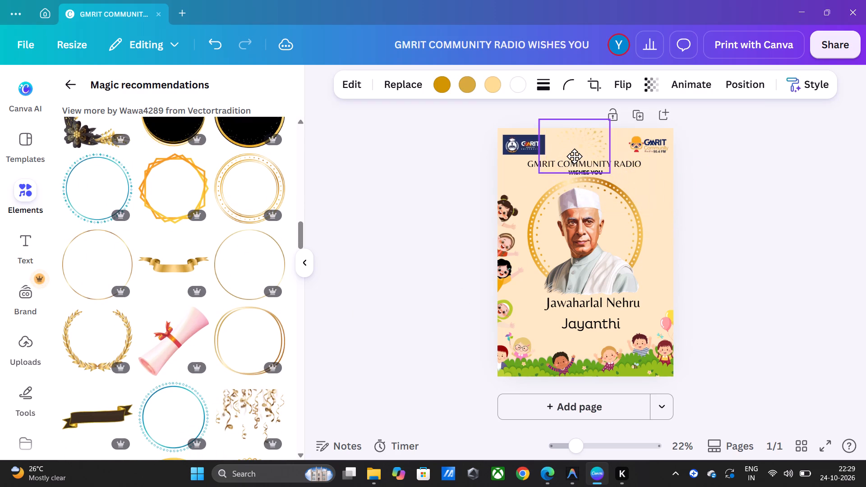
left_click_drag(574, 156, 584, 242)
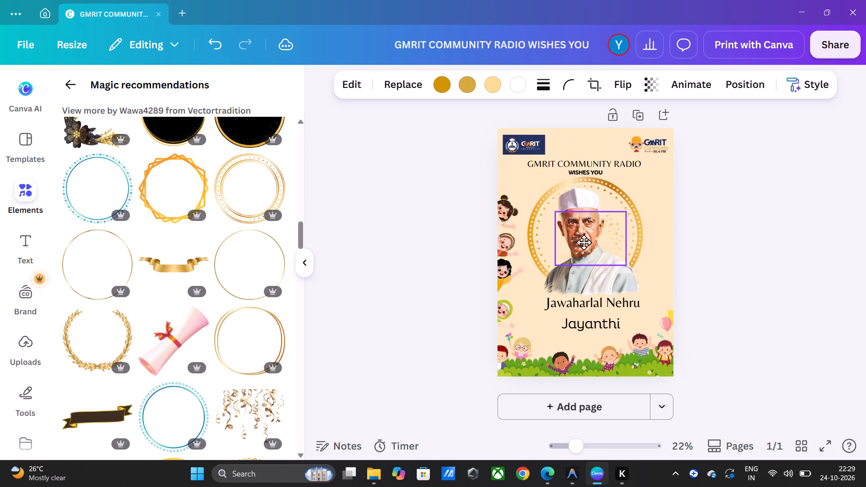
left_click_drag(584, 242, 583, 242)
left_click_drag(618, 257, 670, 295)
left_click_drag(610, 257, 593, 243)
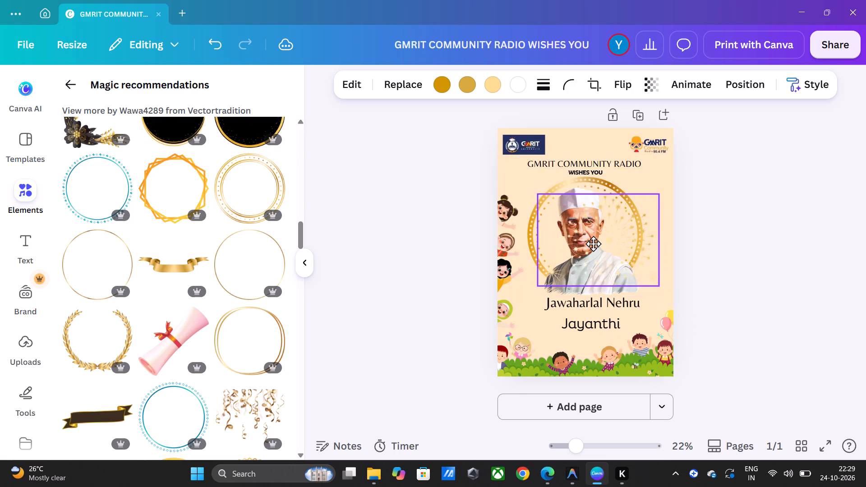
left_click_drag(593, 243, 573, 237)
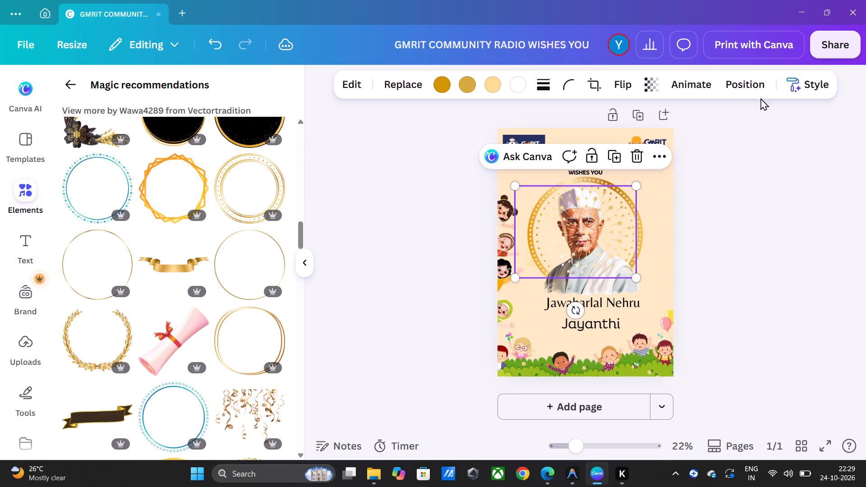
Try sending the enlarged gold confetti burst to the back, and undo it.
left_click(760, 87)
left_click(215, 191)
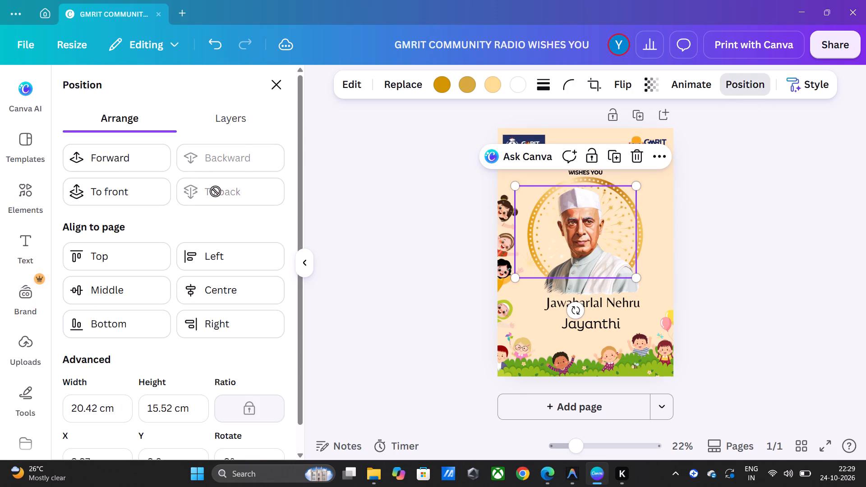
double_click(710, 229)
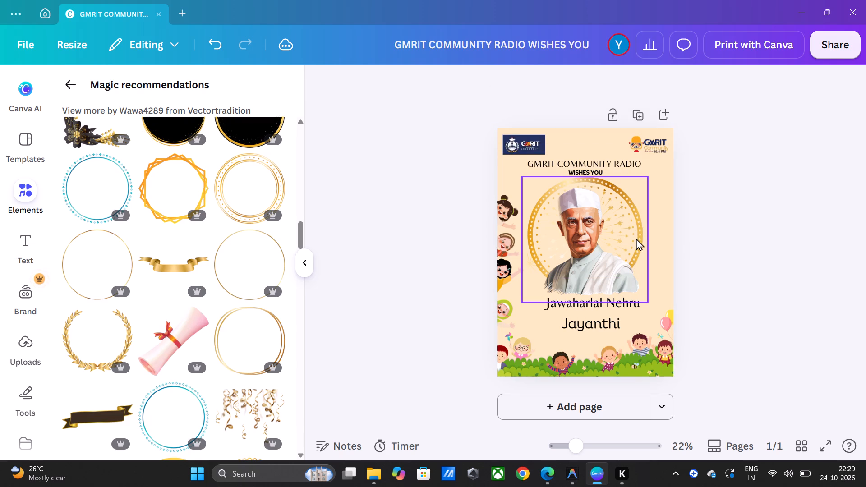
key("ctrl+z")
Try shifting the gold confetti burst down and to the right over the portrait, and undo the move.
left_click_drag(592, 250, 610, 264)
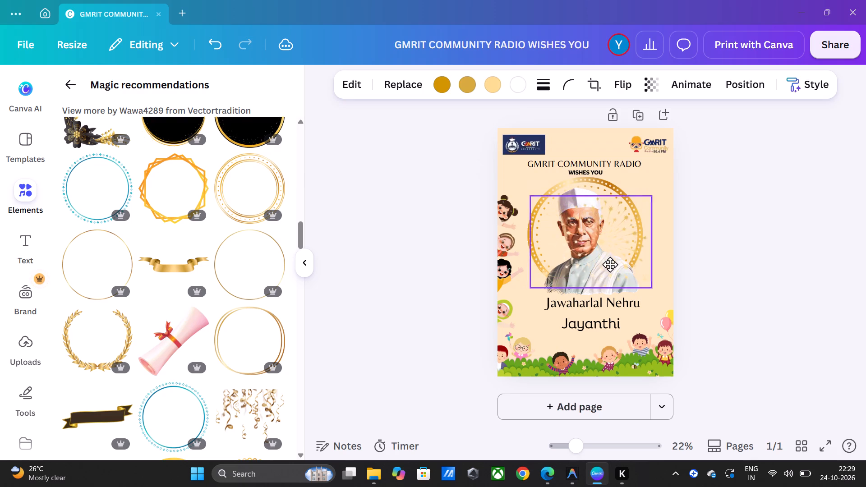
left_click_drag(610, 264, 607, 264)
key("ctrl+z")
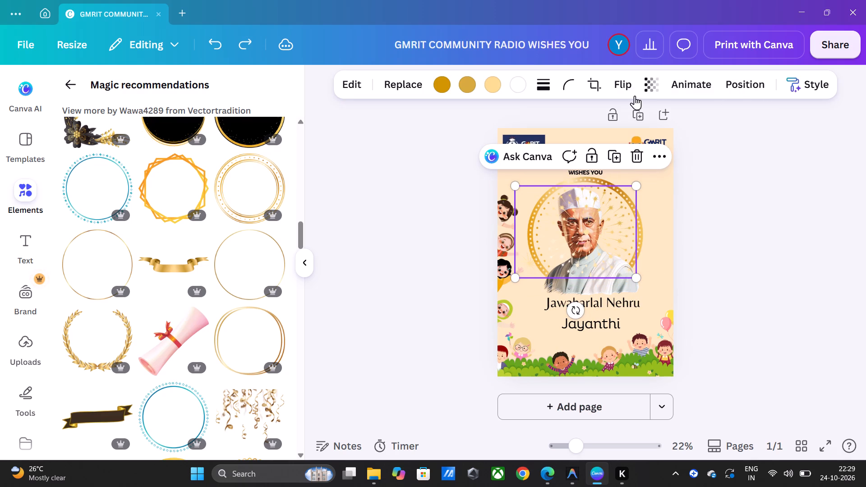
Duplicate the gold confetti burst, flip the copy horizontally and offset it towards the ring's right side, level with the original.
left_click(614, 162)
left_click(592, 221)
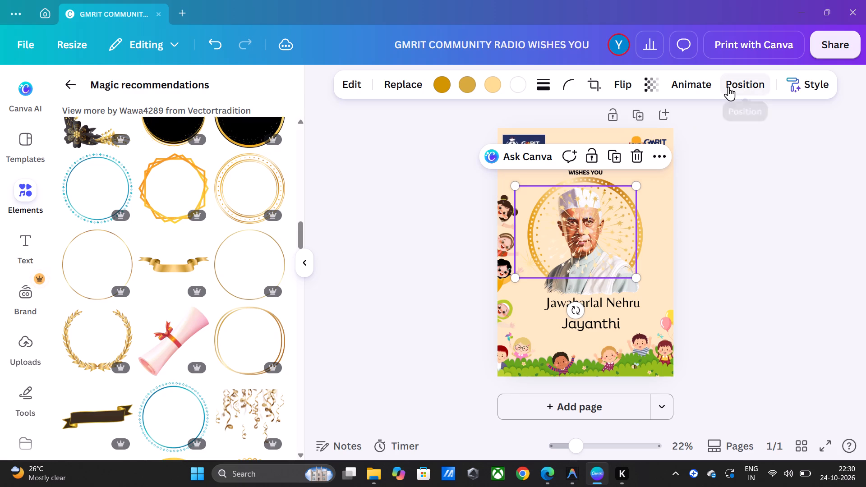
left_click(611, 87)
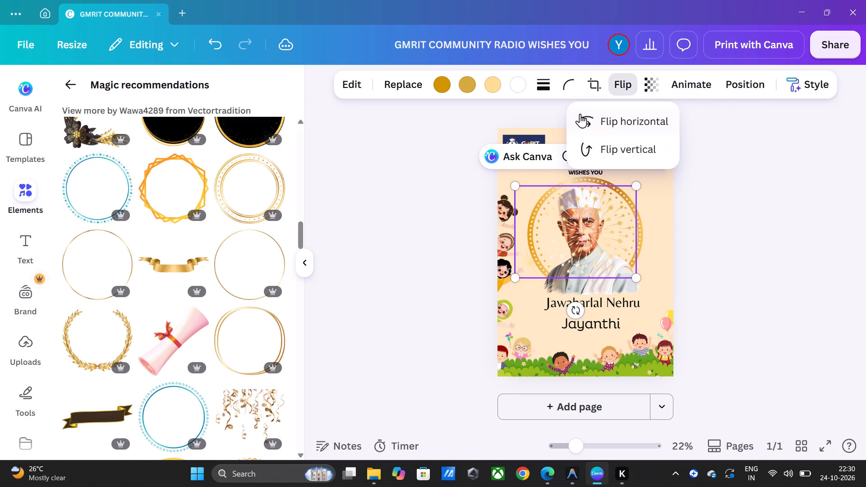
left_click(583, 116)
left_click_drag(586, 235, 602, 234)
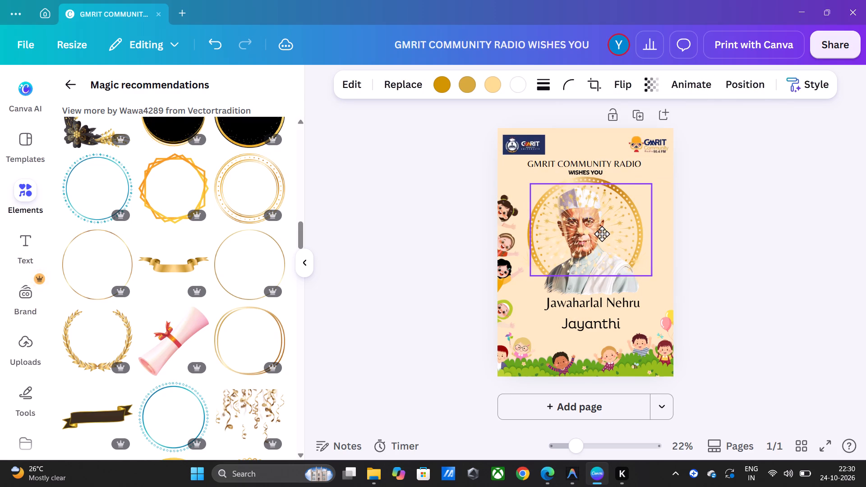
left_click_drag(602, 234, 601, 234)
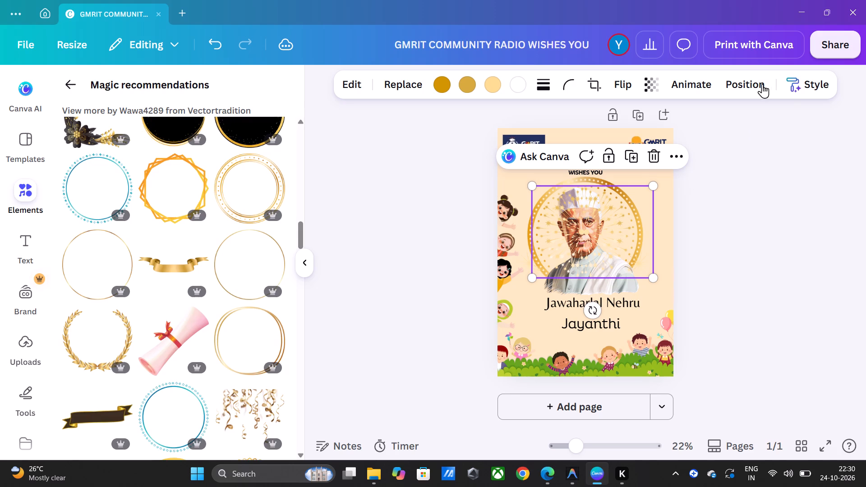
Send both gold confetti bursts to the back so they sit behind the portrait.
left_click(762, 84)
left_click(233, 188)
left_click(618, 219)
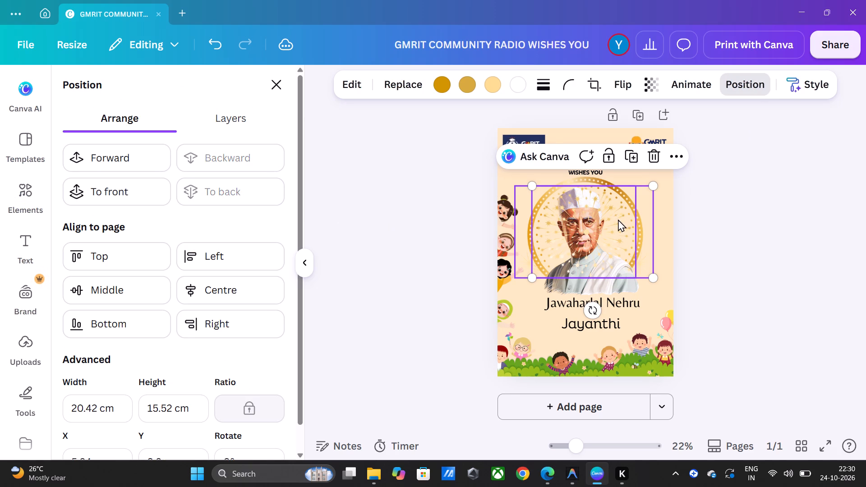
left_click(213, 199)
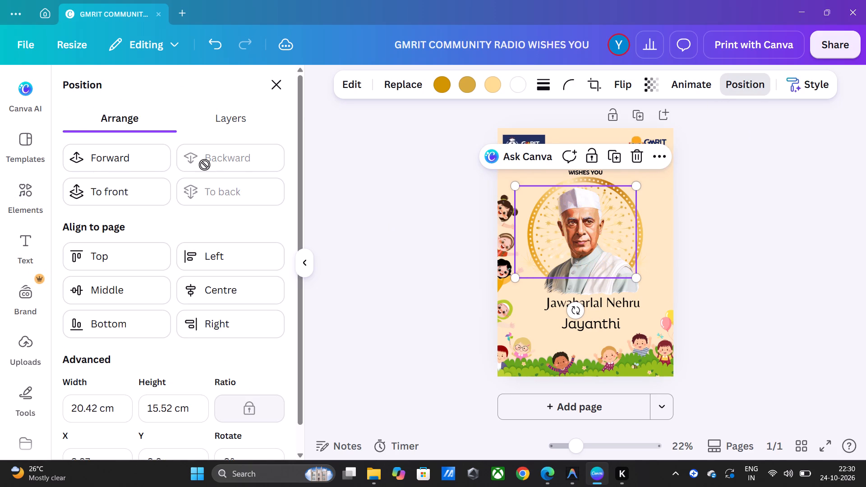
left_click(838, 252)
left_click(798, 240)
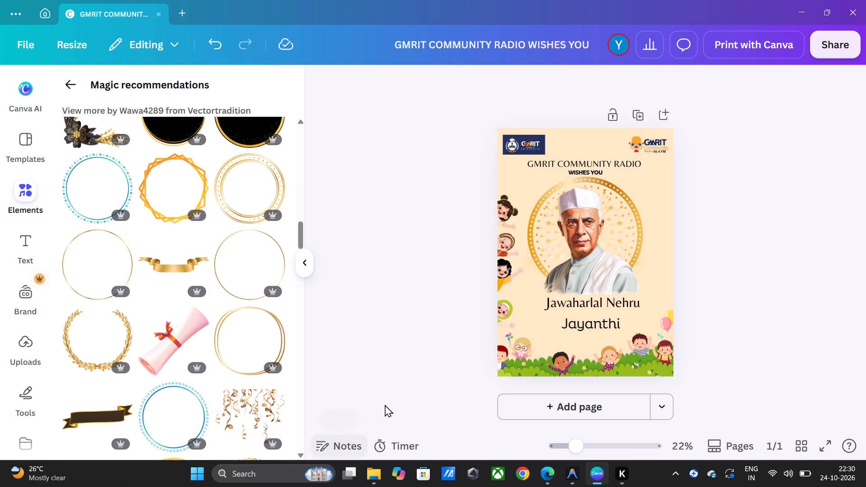
Reduce the "Jawaharlal Nehru Jayanthi" text to size 56.2 and position it just below the portrait.
left_click_drag(624, 300, 607, 302)
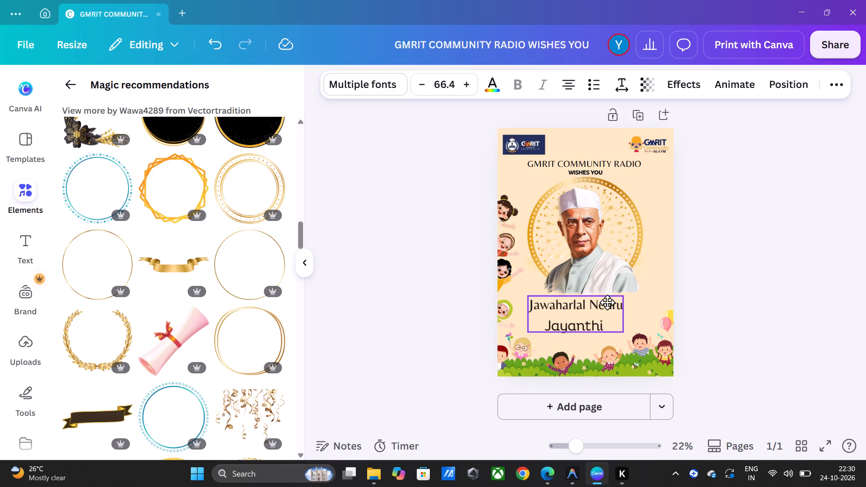
left_click_drag(607, 302, 616, 302)
left_click(747, 267)
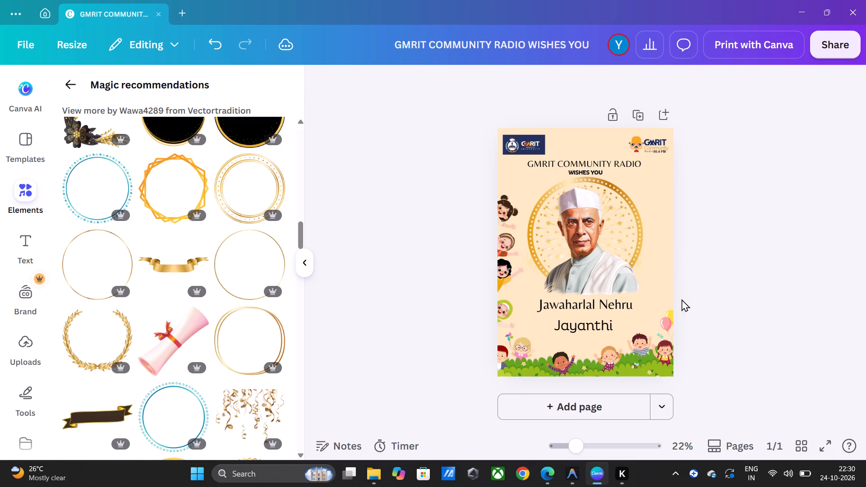
left_click_drag(588, 312, 594, 310)
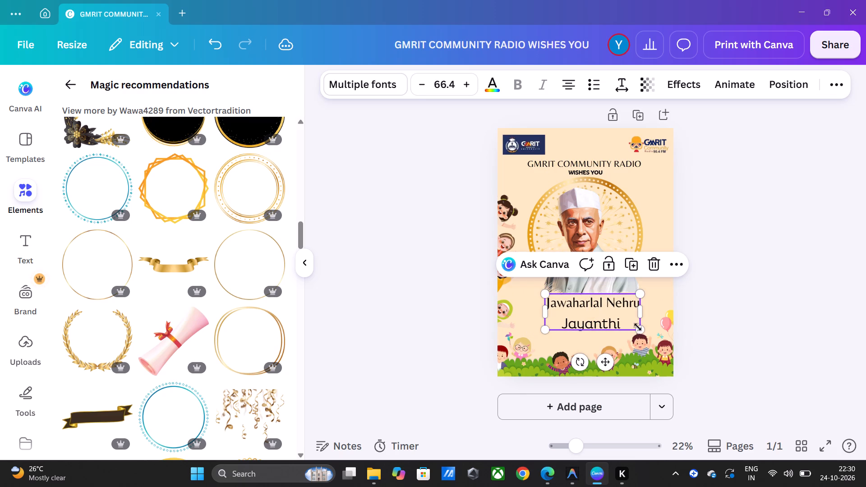
left_click_drag(638, 327, 625, 322)
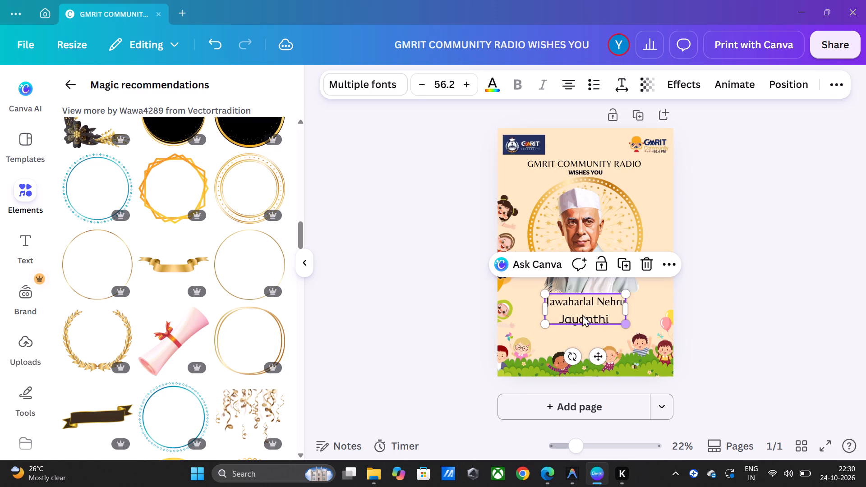
left_click_drag(582, 312, 590, 316)
left_click(725, 262)
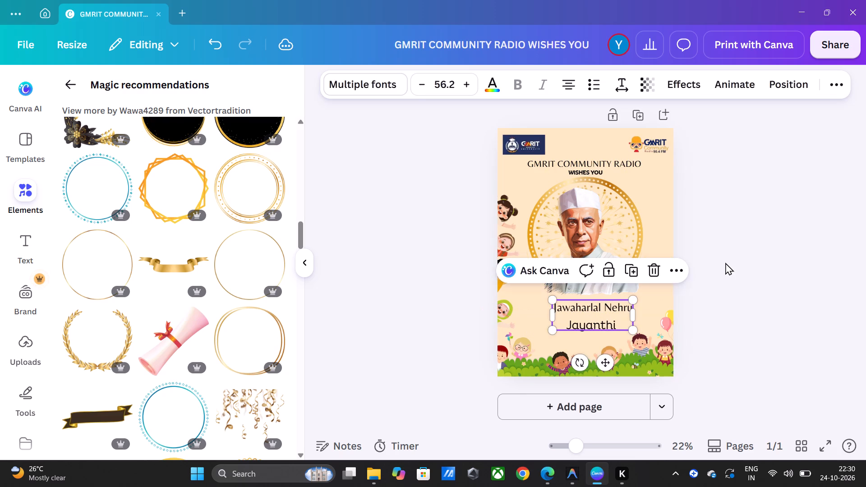
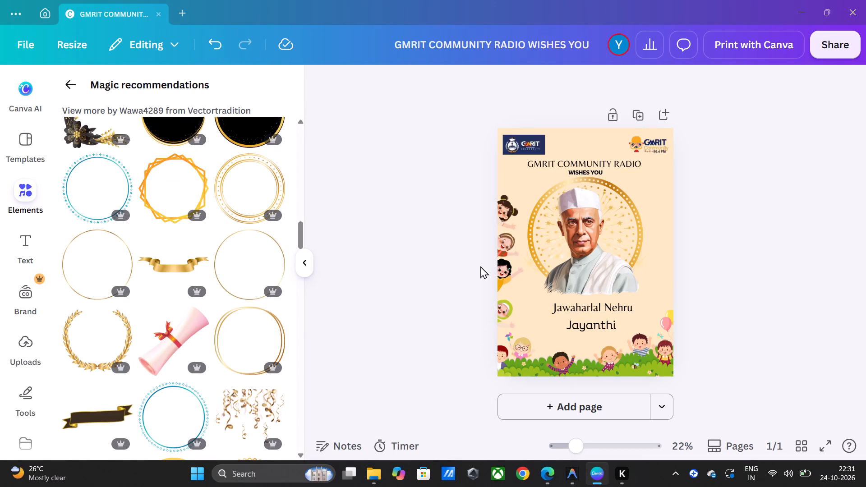
Move the "Jawaharlal Nehru Jayanthi" text slightly up and left so it is centred directly beneath the portrait.
scroll(226, 418, "down", 3)
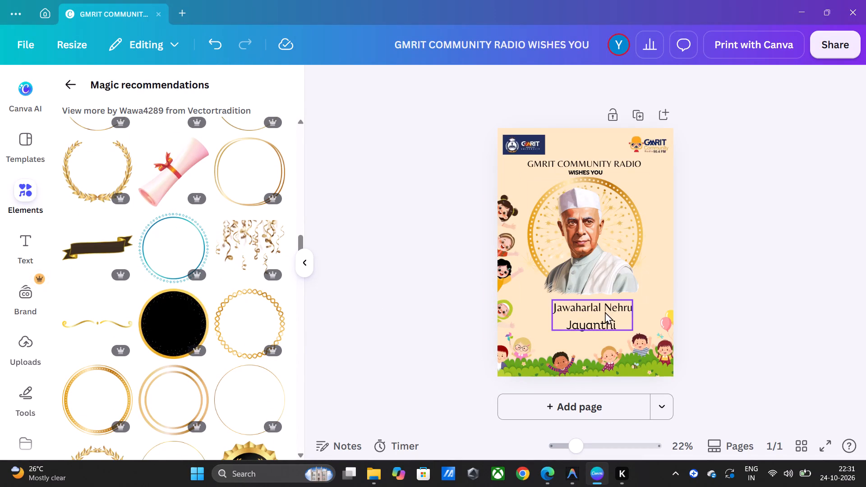
left_click_drag(603, 312, 597, 307)
left_click(737, 287)
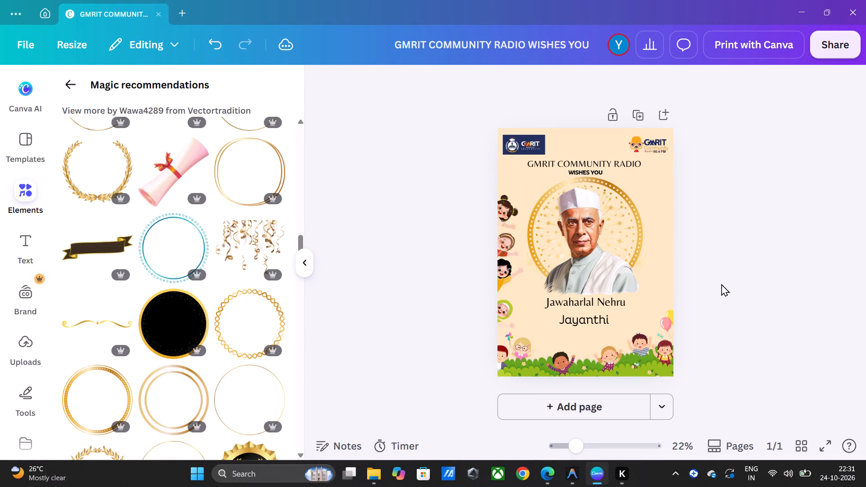
left_click(619, 283)
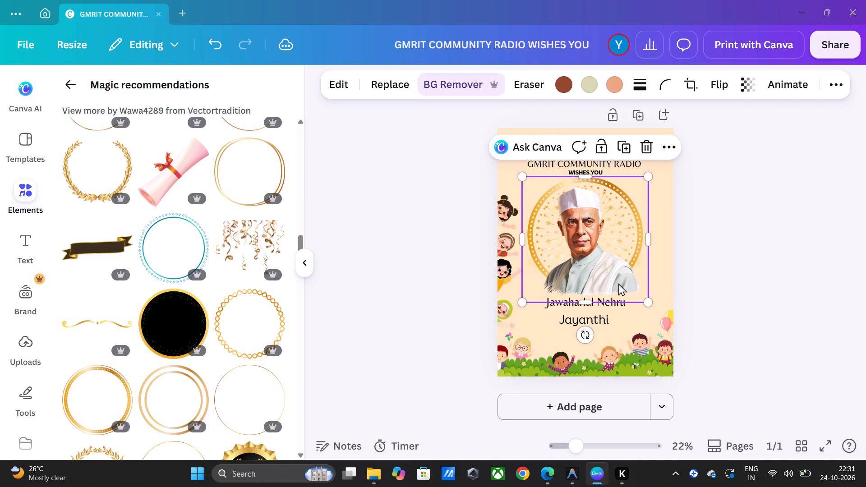
left_click(700, 274)
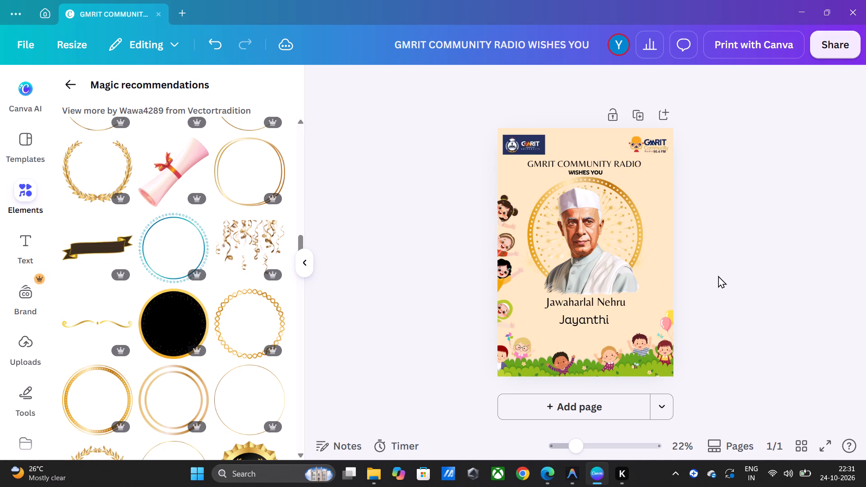
Shrink the "Jawaharlal Nehru Jayanthi" text to size 52.8 from its upper-left corner.
left_click(601, 305)
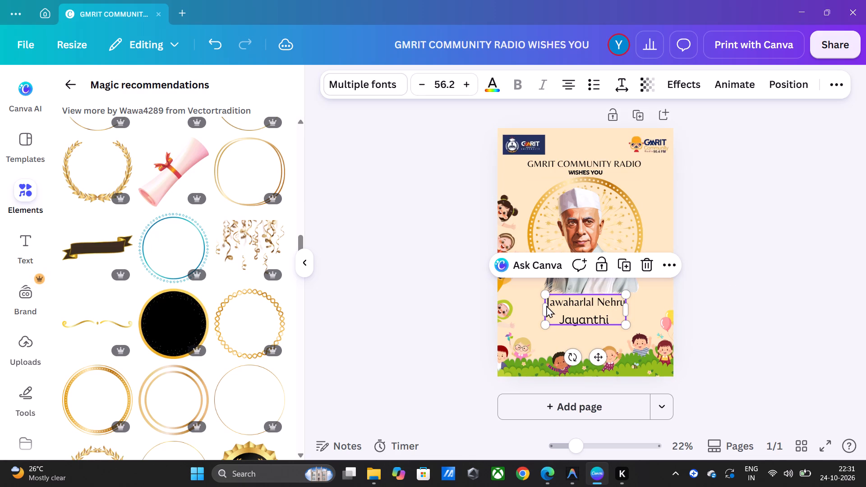
left_click_drag(546, 294, 550, 297)
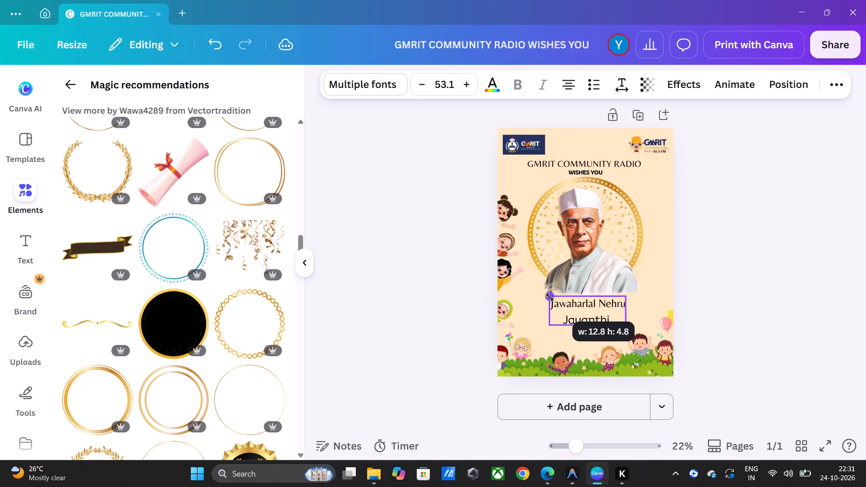
left_click_drag(550, 297, 550, 298)
left_click(801, 276)
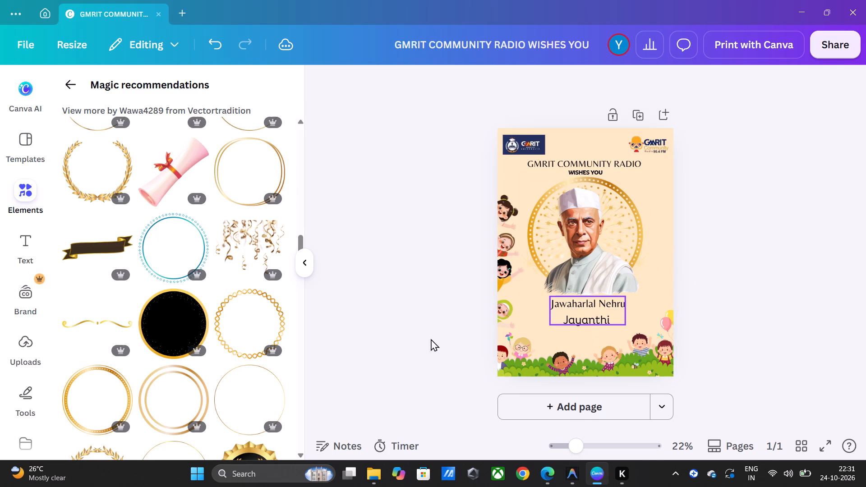
Select only the "Jawaharlal Nehru" line of the text below the portrait and browse the available fonts for it.
left_click(583, 312)
double_click(583, 304)
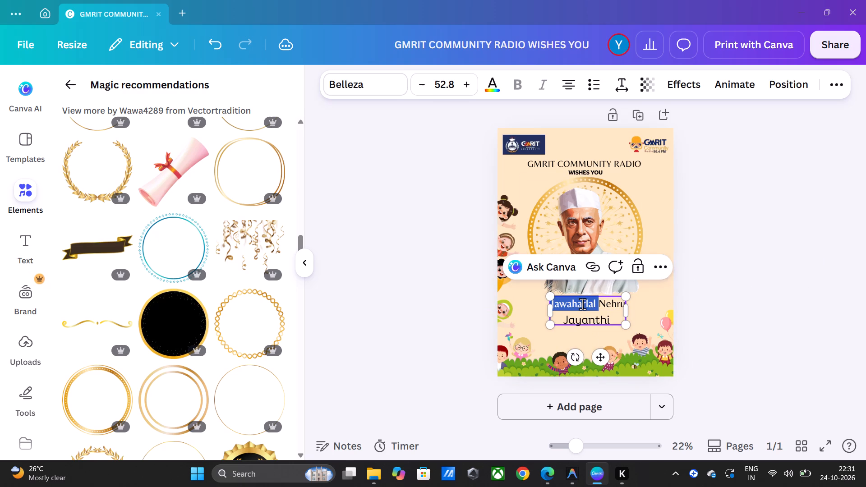
double_click(583, 304)
triple_click(608, 303)
left_click(347, 82)
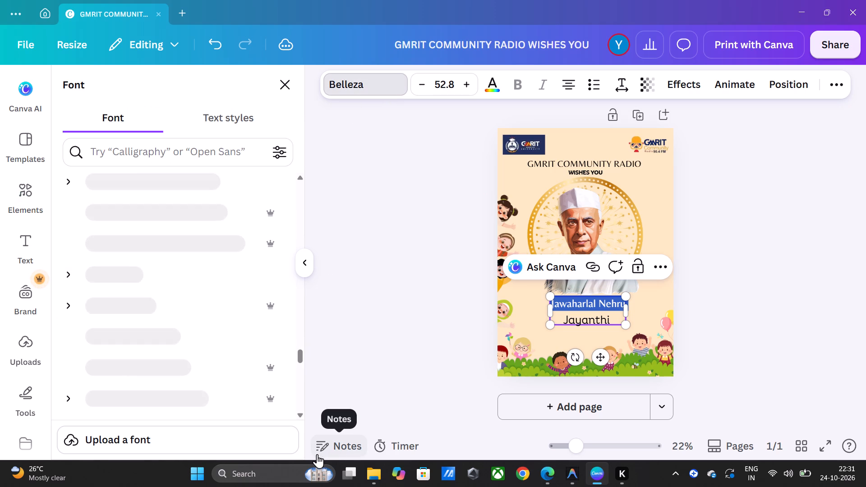
scroll(218, 276, "down", 4)
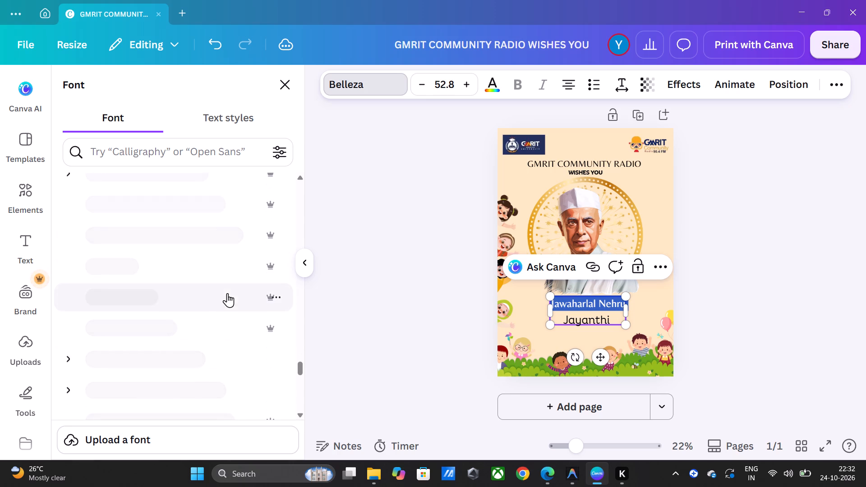